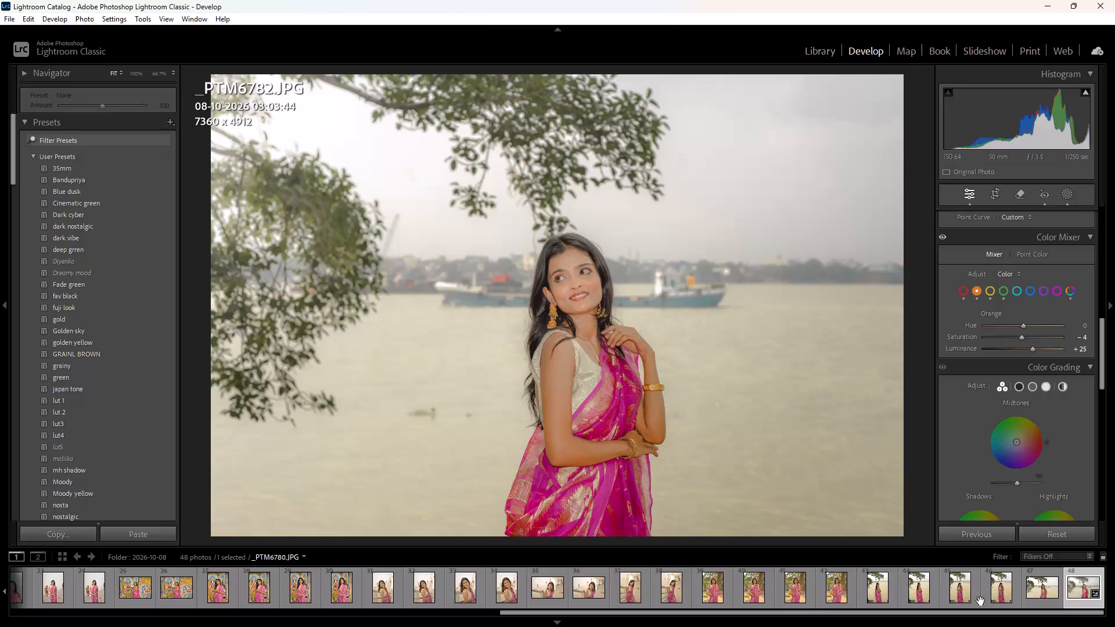
# Paste the already copied edit settings, including the AI settings, onto the riverside portrait _PTM6781.JPG.
pyautogui.click(1027, 587)
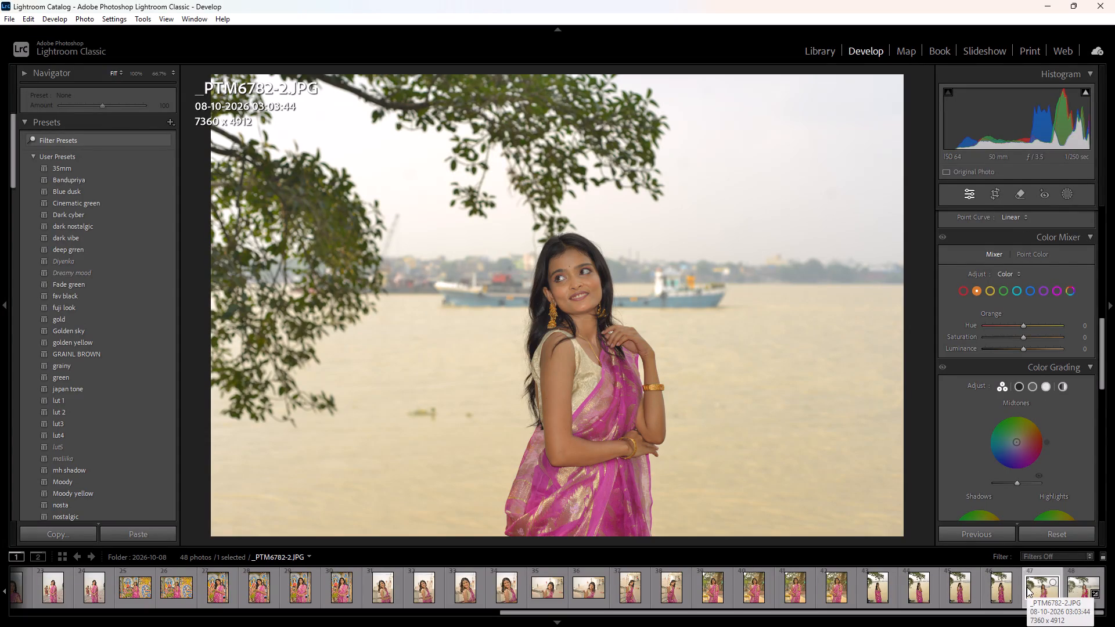
pyautogui.press('Left')
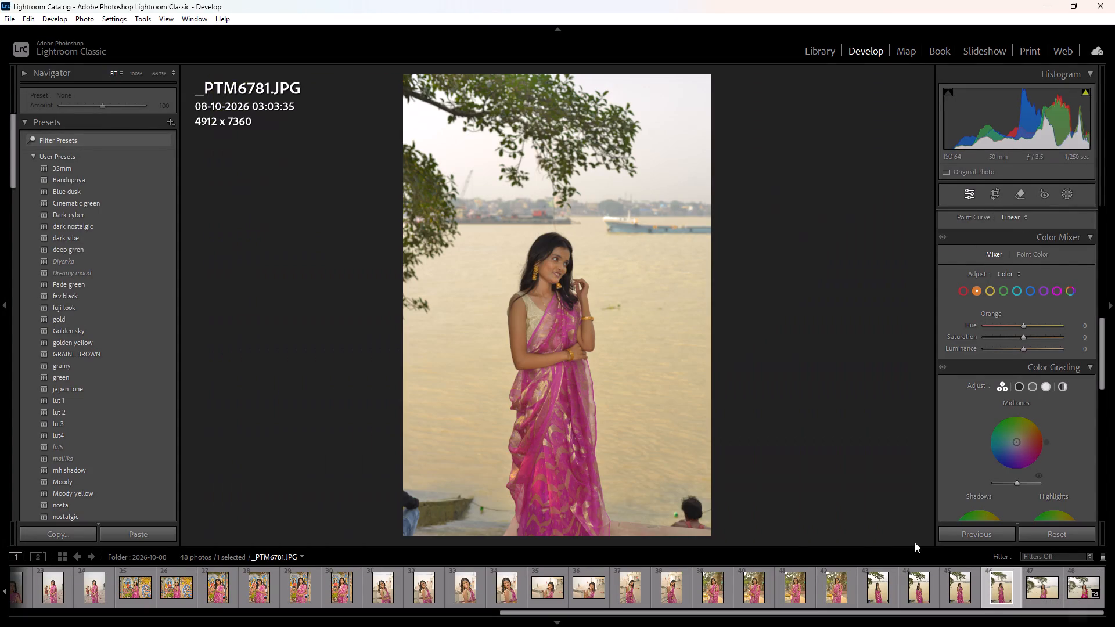
pyautogui.click(572, 290)
pyautogui.click(483, 235)
pyautogui.click(134, 538)
pyautogui.moveTo(520, 251); pyautogui.dragTo(261, 216)
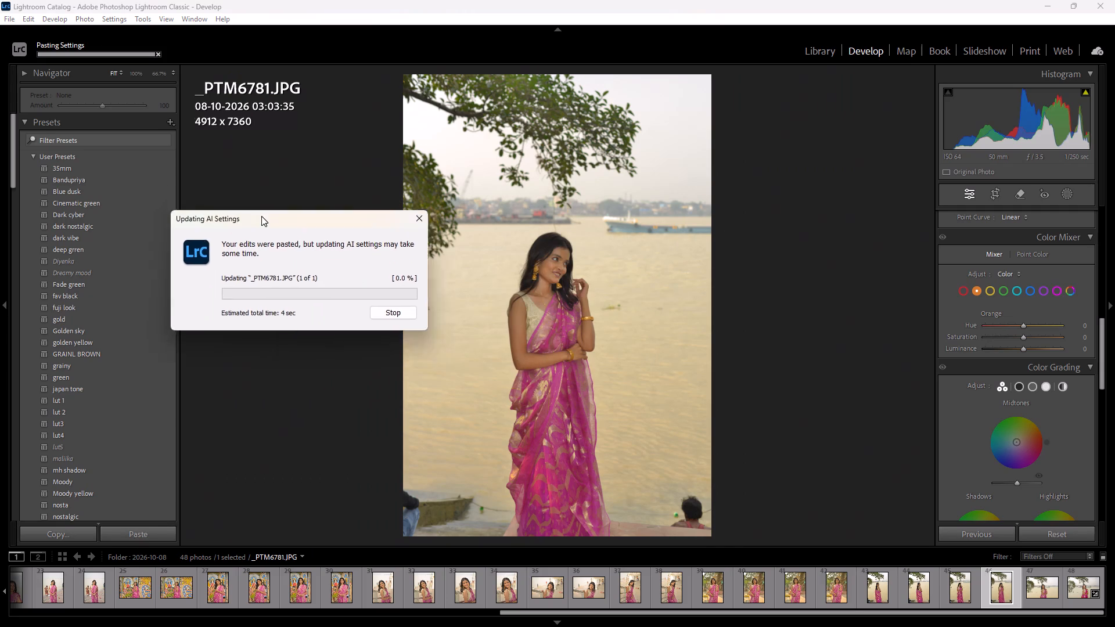
pyautogui.moveTo(261, 216); pyautogui.dragTo(192, 178)
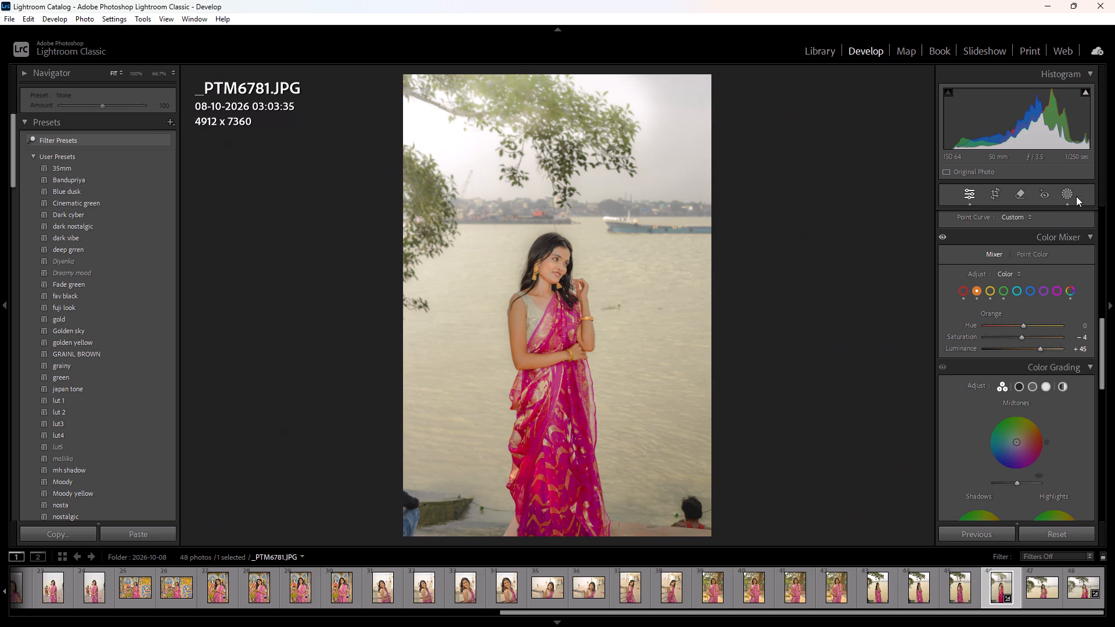
# Copy the edit settings from _PTM6765.JPG, leaving out masking, remove, crop, transform and lens blur.
pyautogui.scroll(4, 309, 582)
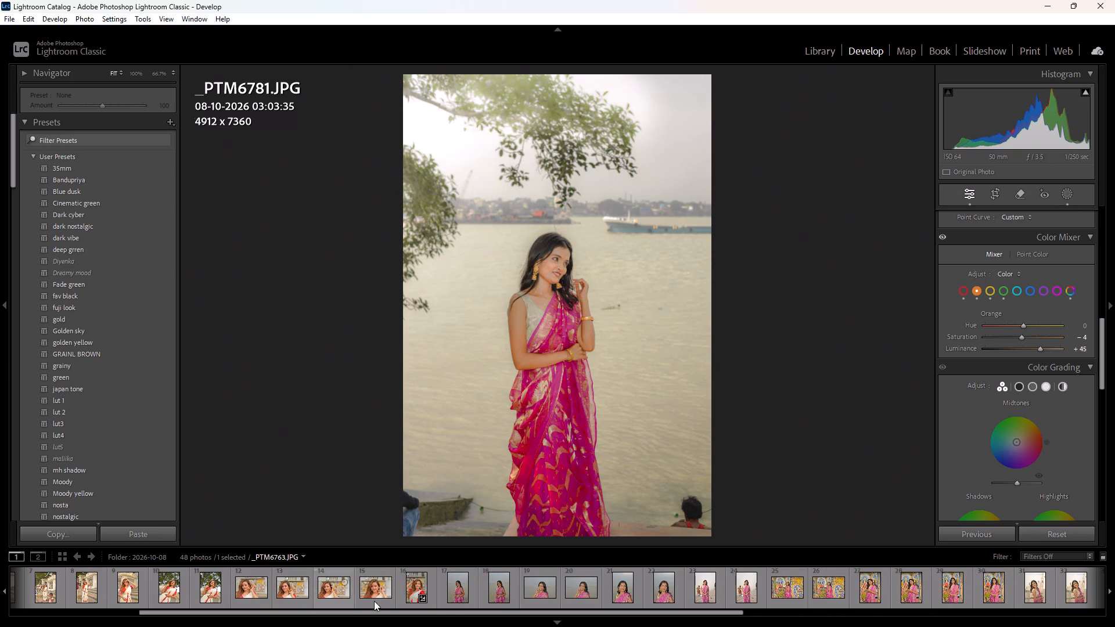
pyautogui.click(414, 585)
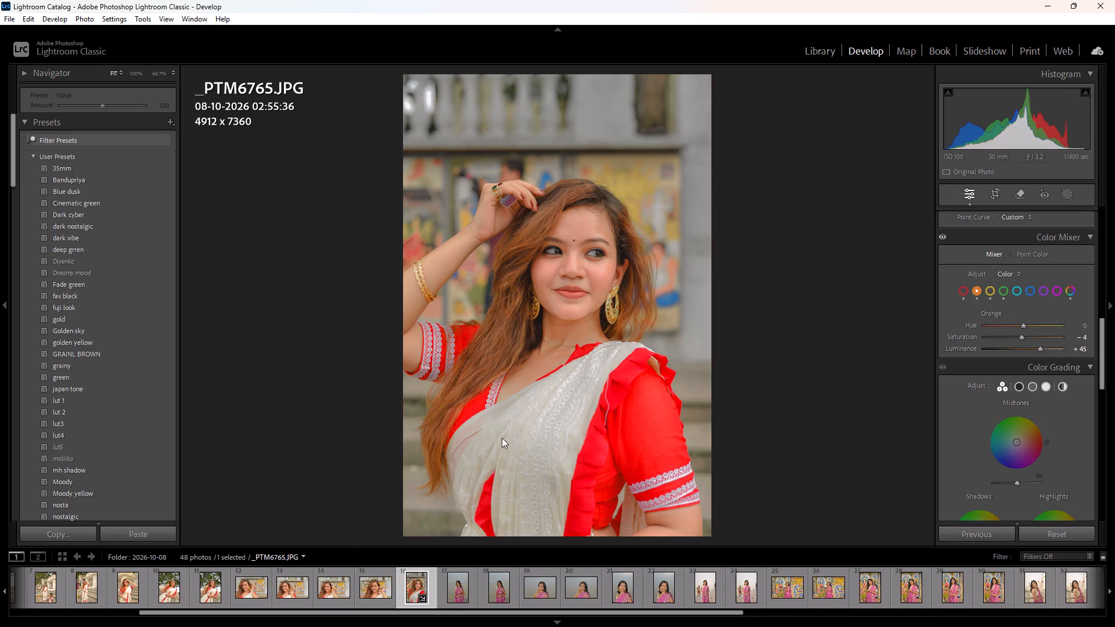
pyautogui.click(56, 532)
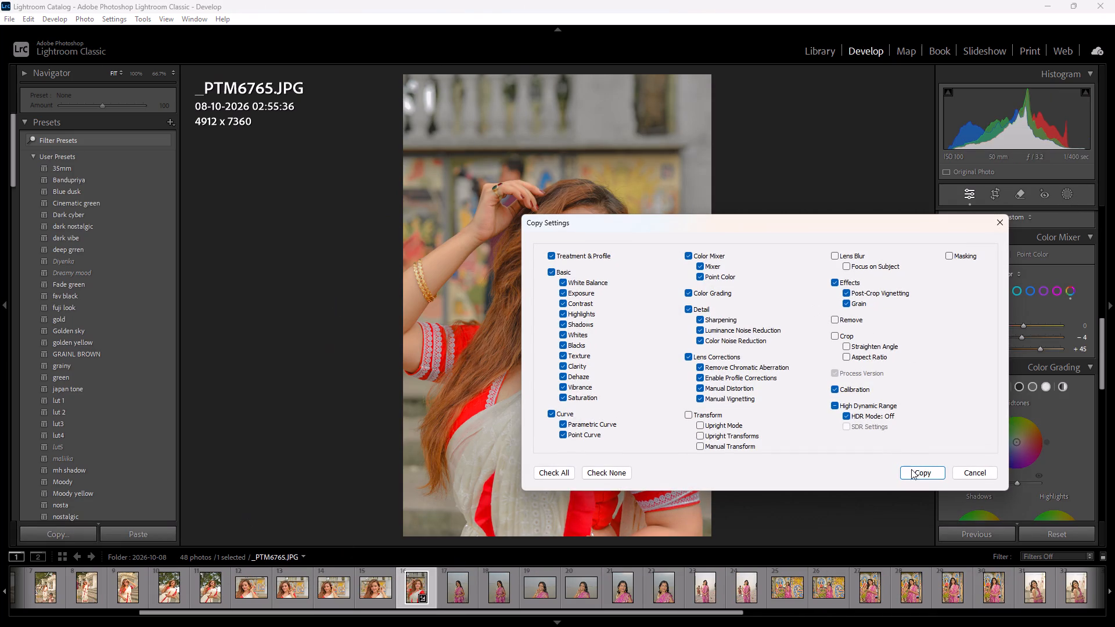
pyautogui.click(917, 470)
# Paste the copied settings onto the pink-saree portrait _PTM6769.JPG and inspect the face up close.
pyautogui.click(728, 593)
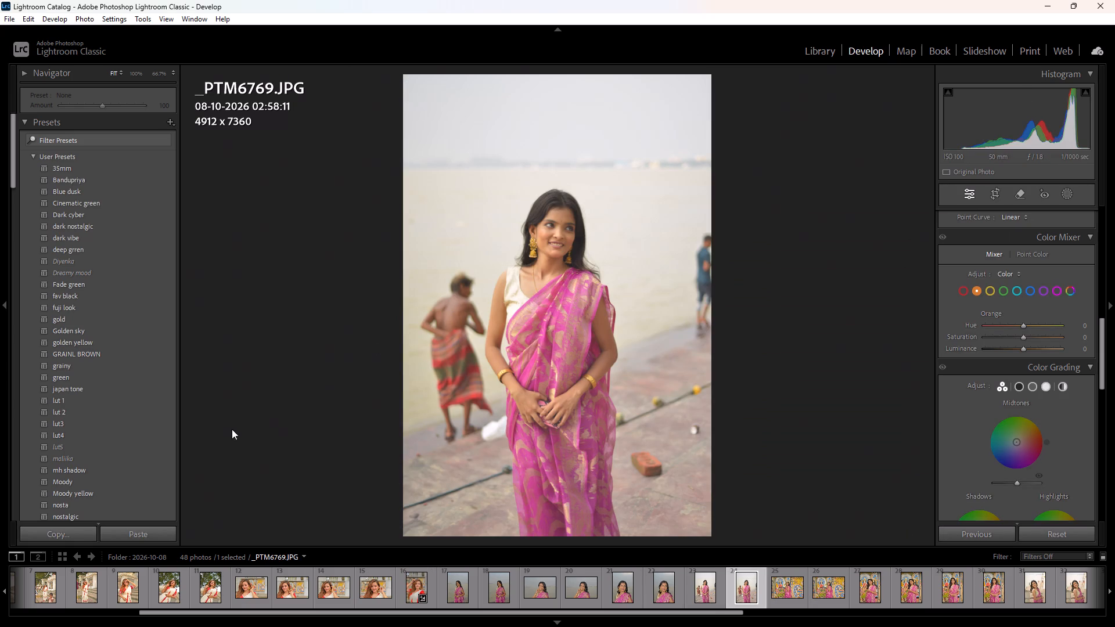
pyautogui.click(145, 528)
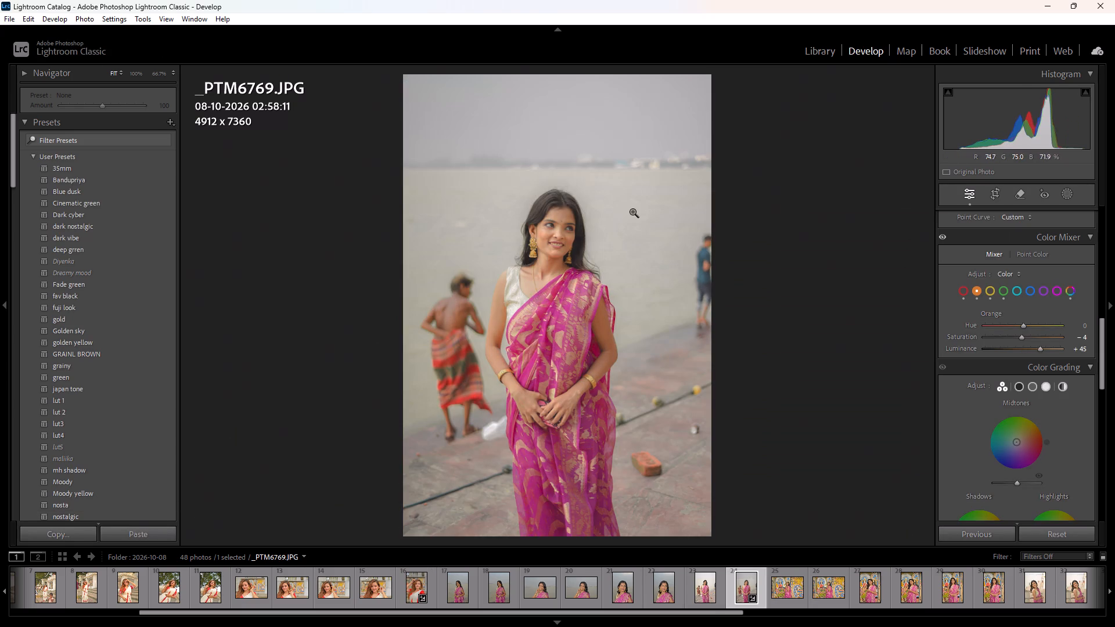
pyautogui.click(585, 256)
pyautogui.moveTo(437, 178); pyautogui.dragTo(760, 421)
pyautogui.click(653, 231)
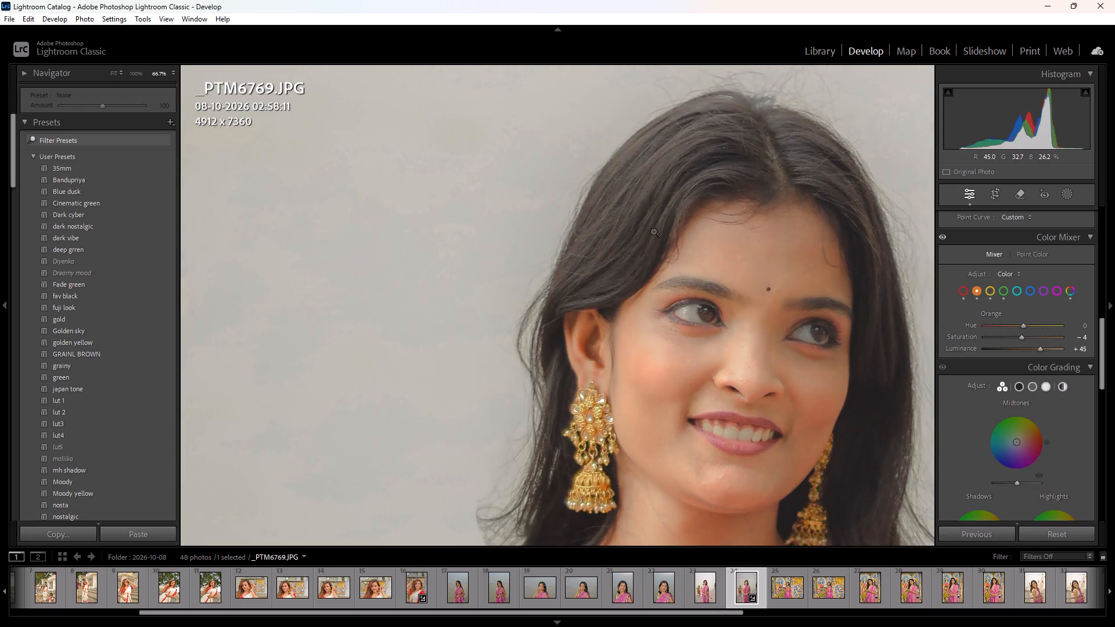
# Review the other unedited pink-saree portraits, paste the copied settings onto _PTM6776.JPG and inspect the face up close.
pyautogui.click(468, 597)
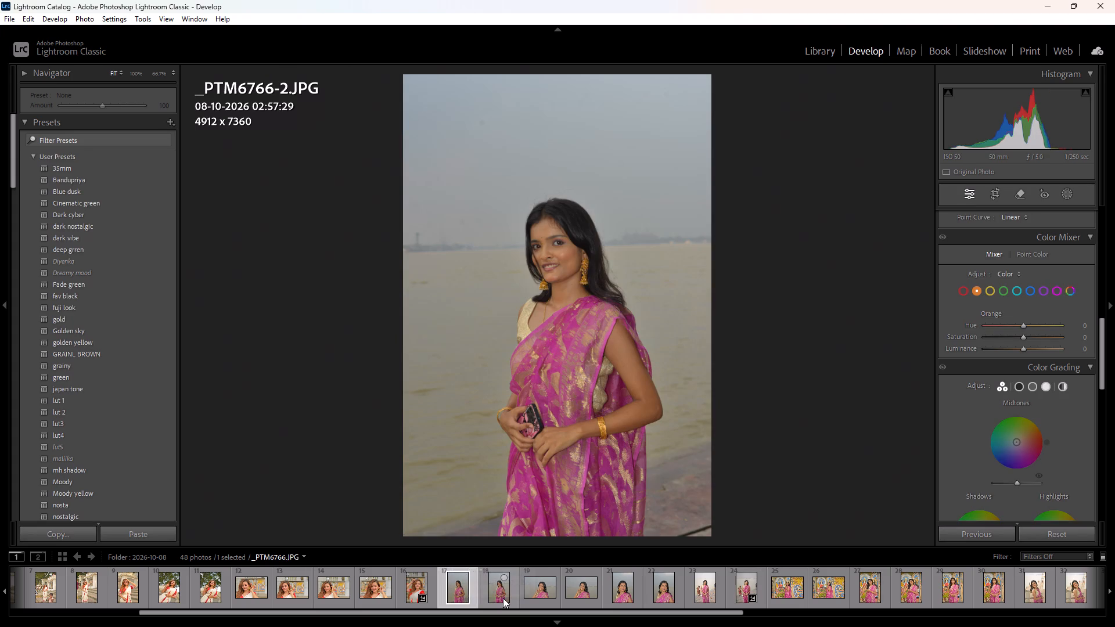
pyautogui.click(503, 598)
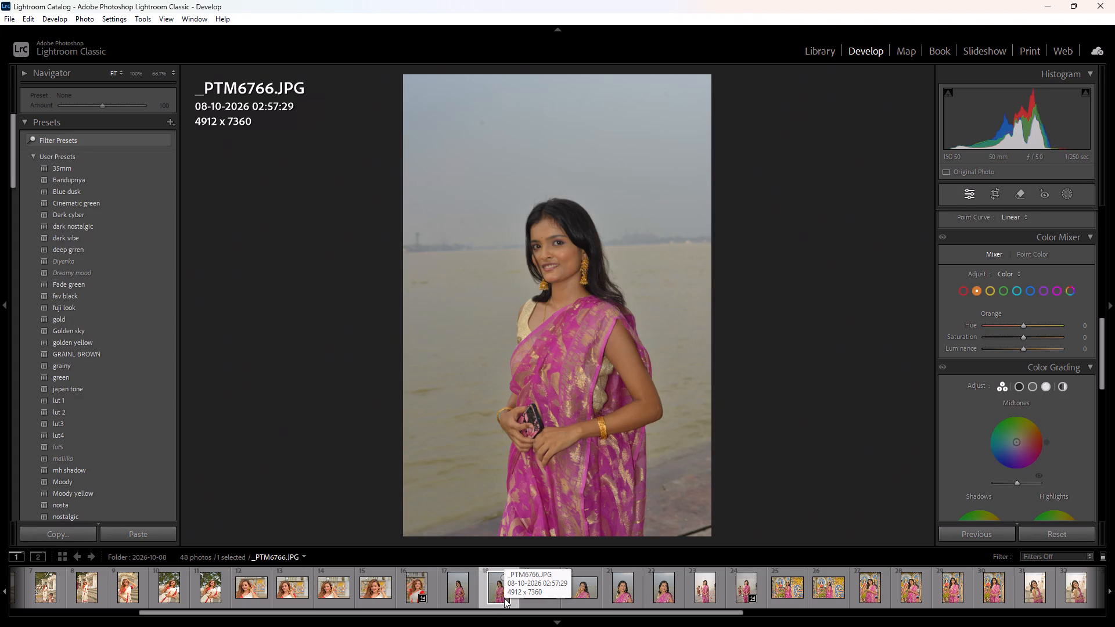
pyautogui.click(547, 598)
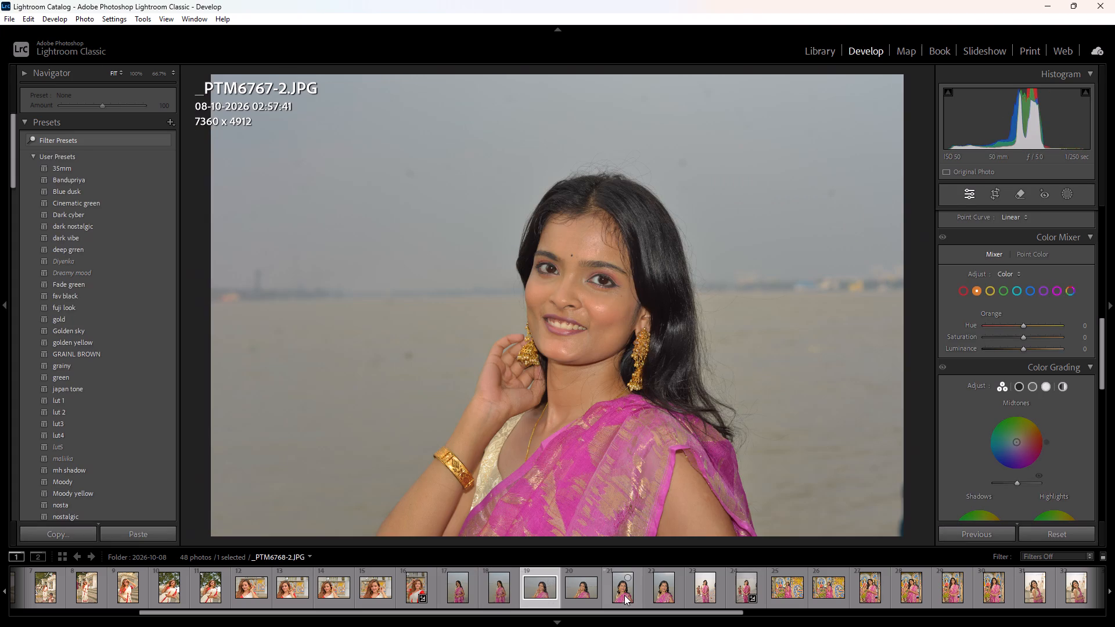
pyautogui.click(624, 595)
pyautogui.click(666, 599)
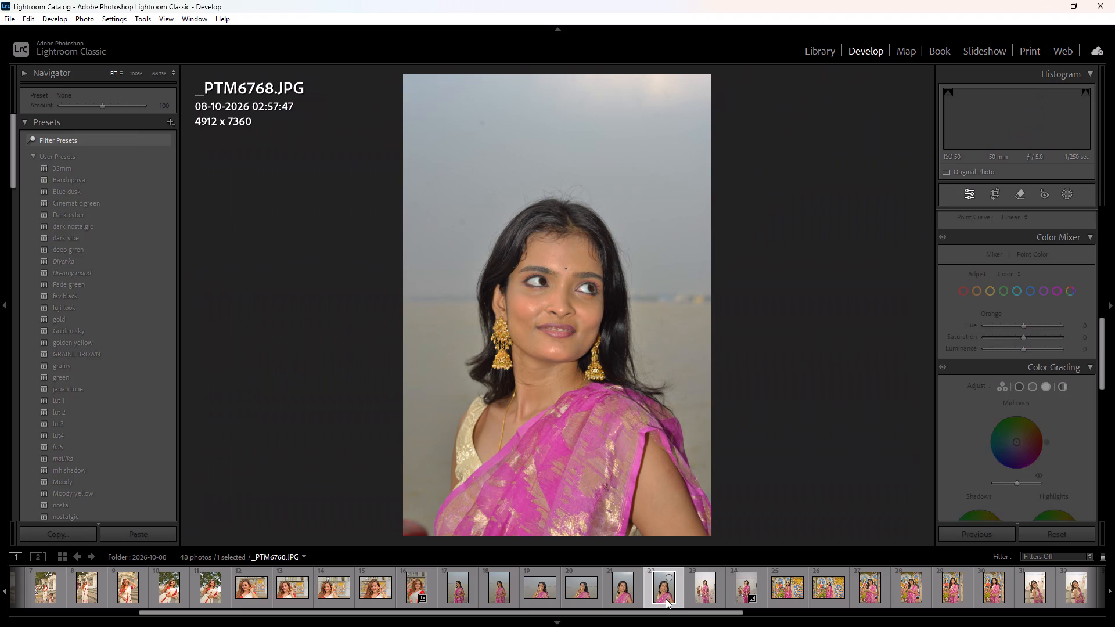
pyautogui.scroll(-4, 666, 599)
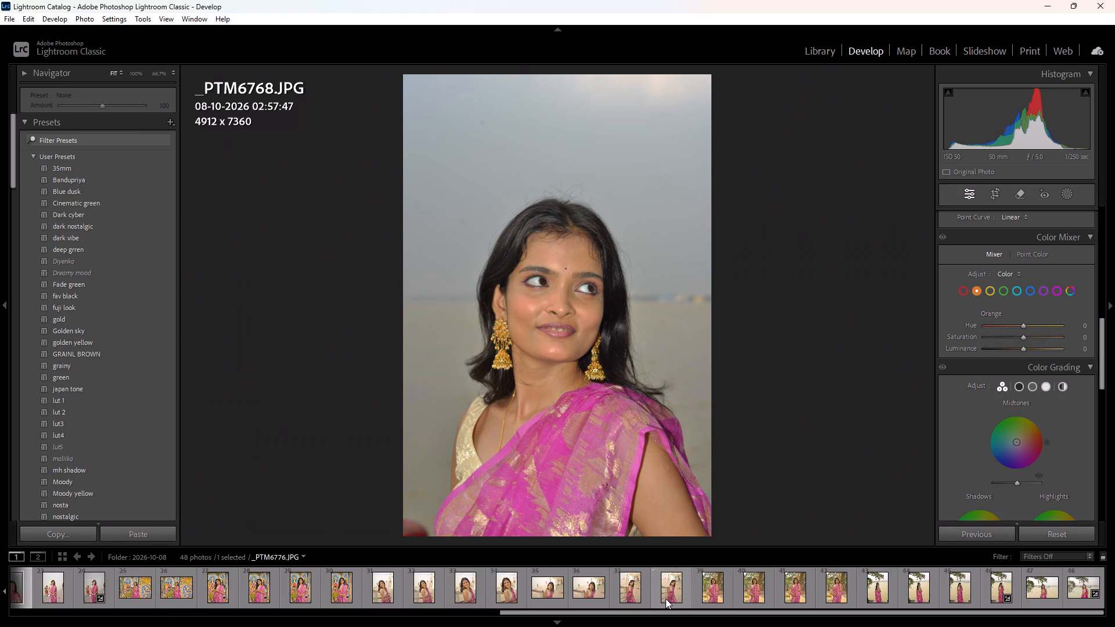
pyautogui.click(671, 593)
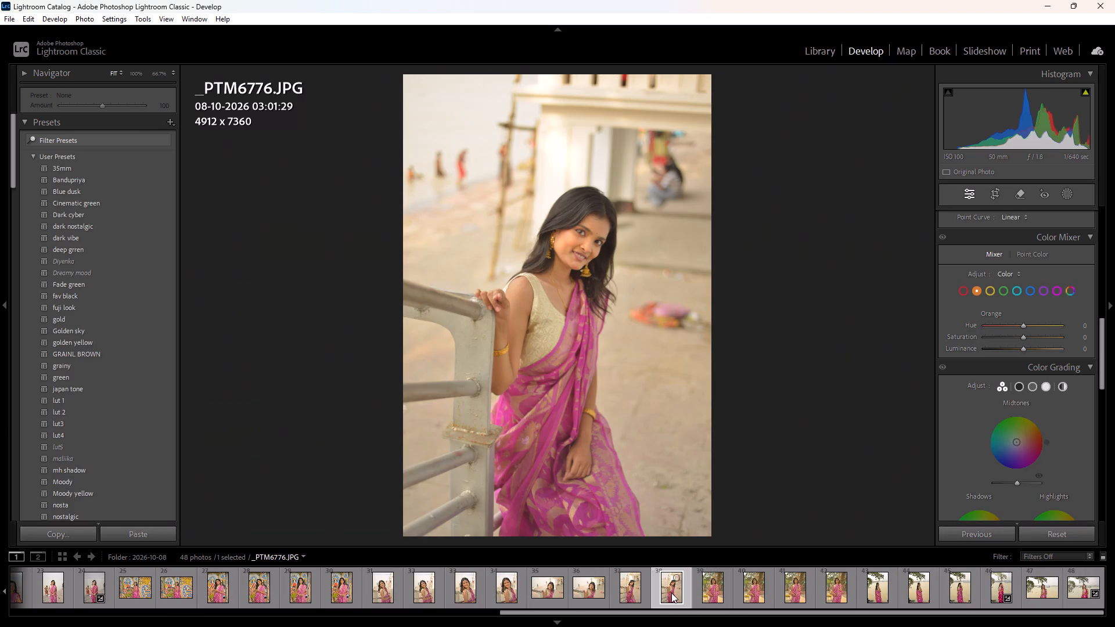
pyautogui.click(124, 538)
pyautogui.click(562, 232)
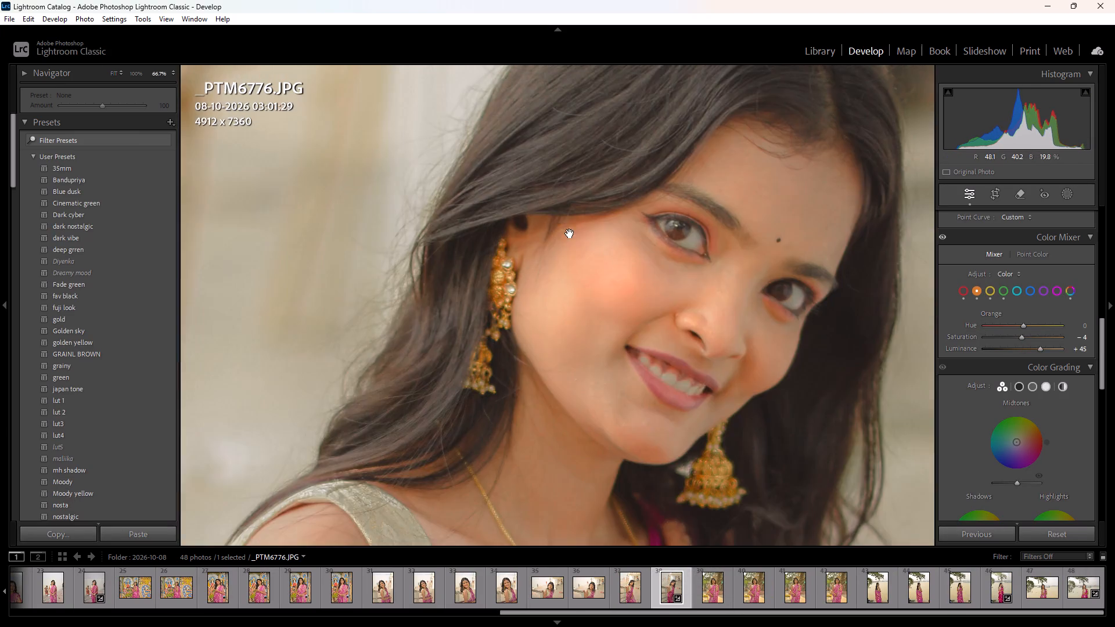
pyautogui.click(646, 244)
pyautogui.click(596, 236)
pyautogui.click(595, 218)
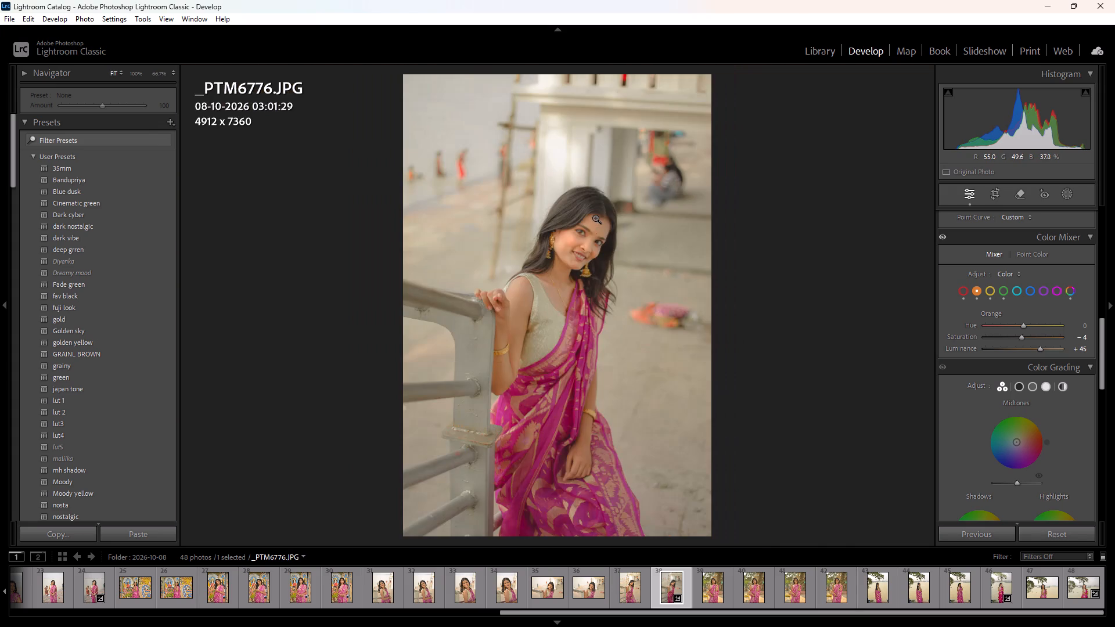
# Export _PTM6776.JPG with the current export settings and close the export folder's File Explorer window.
pyautogui.hotkey('ctrl', 'shift', 'e')
pyautogui.press('Return')
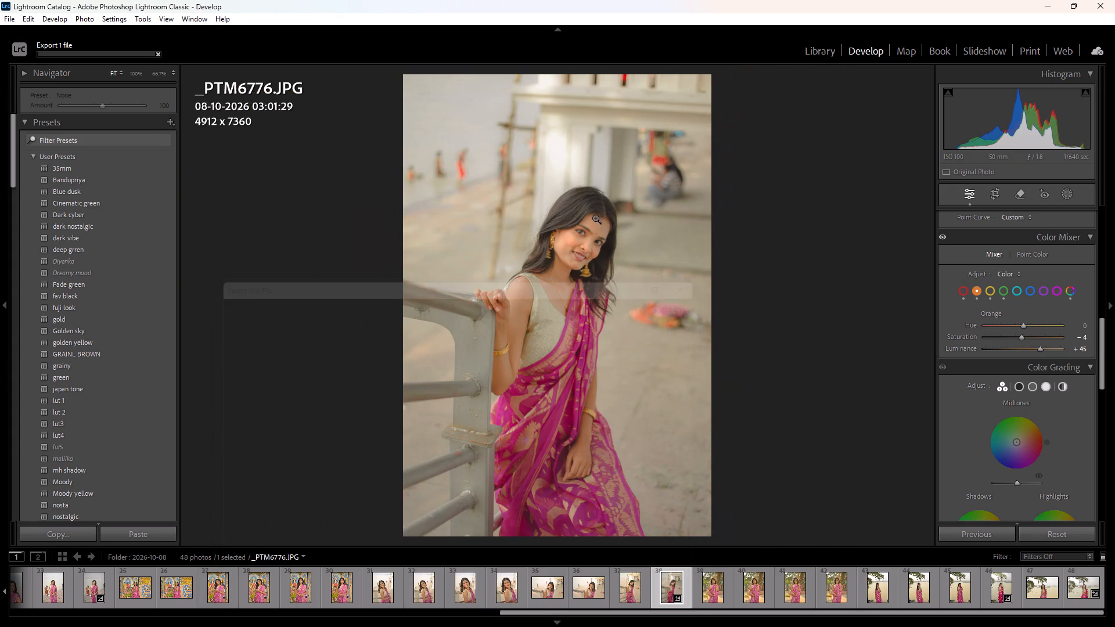
pyautogui.click(508, 599)
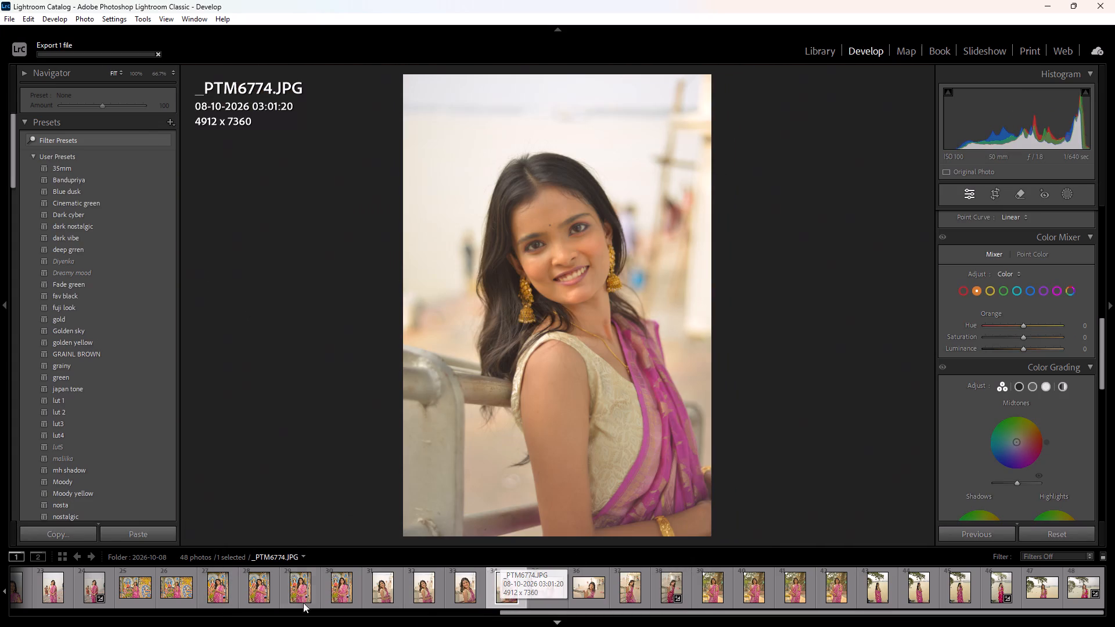
pyautogui.click(569, 246)
pyautogui.click(1114, 0)
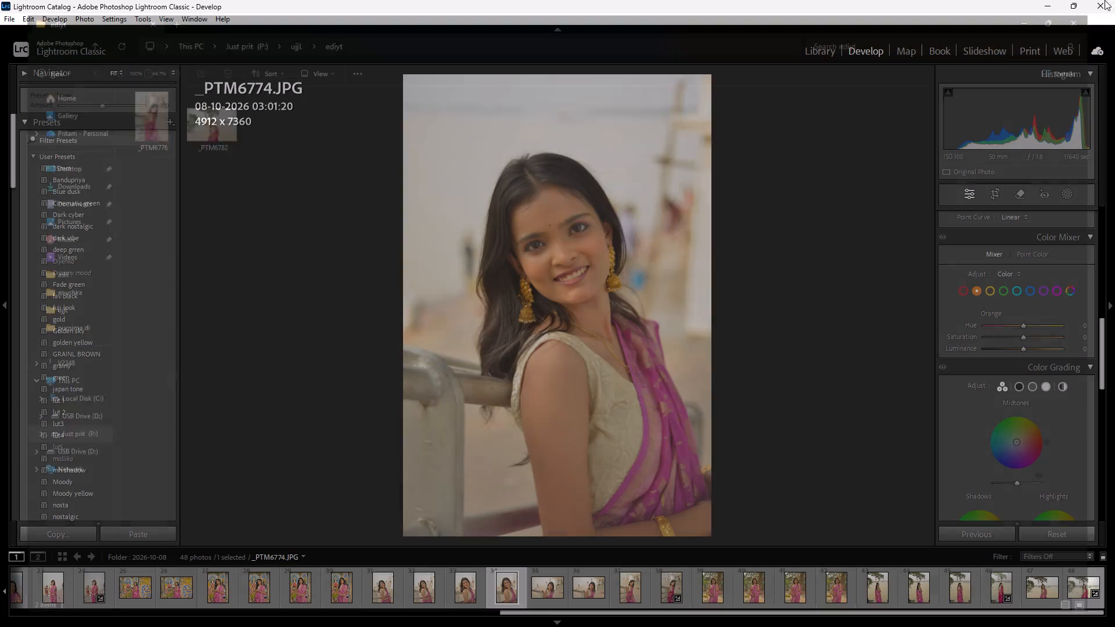
# Compare the railing portraits, paste the copied settings onto _PTM6773-2.JPG and inspect the face and hair up close.
pyautogui.click(537, 235)
pyautogui.click(617, 278)
pyautogui.click(468, 593)
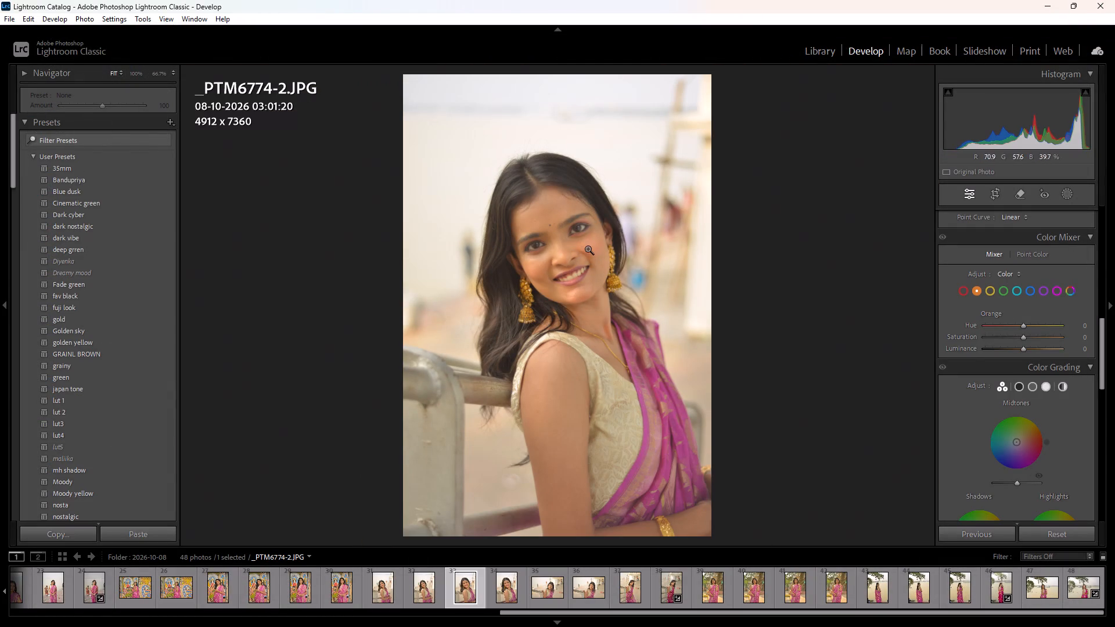
pyautogui.click(388, 596)
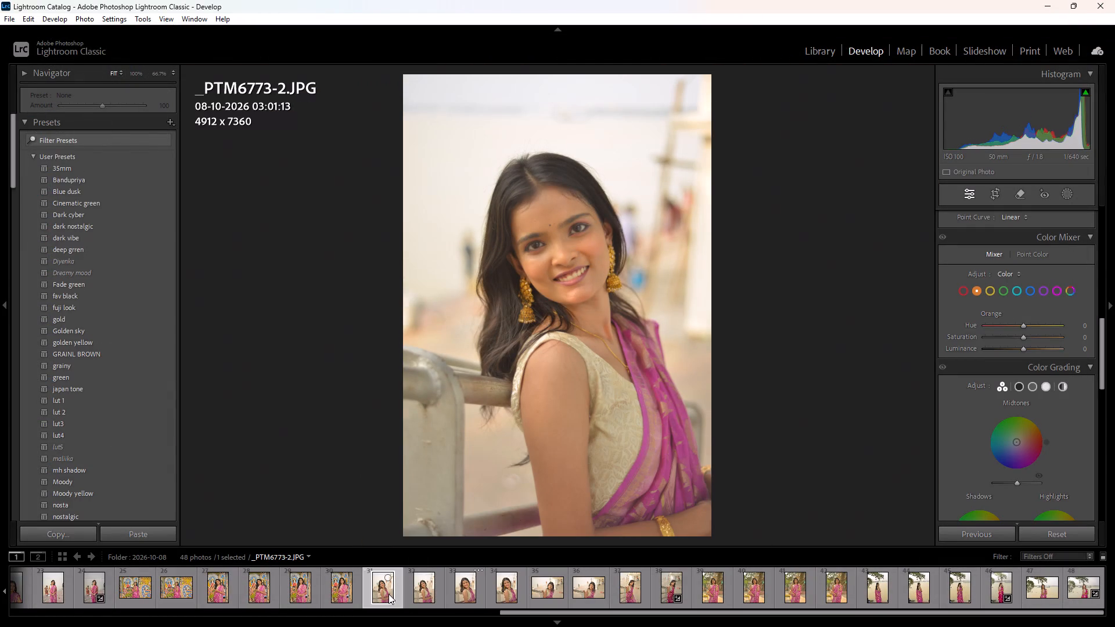
pyautogui.click(139, 528)
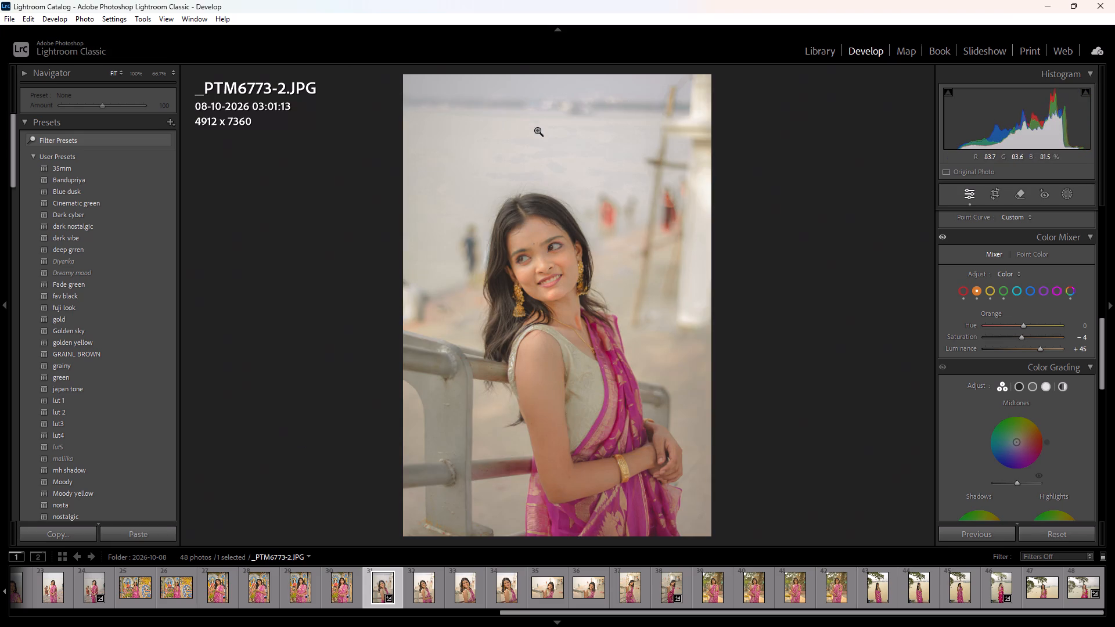
pyautogui.click(542, 167)
pyautogui.moveTo(538, 499); pyautogui.dragTo(586, 226)
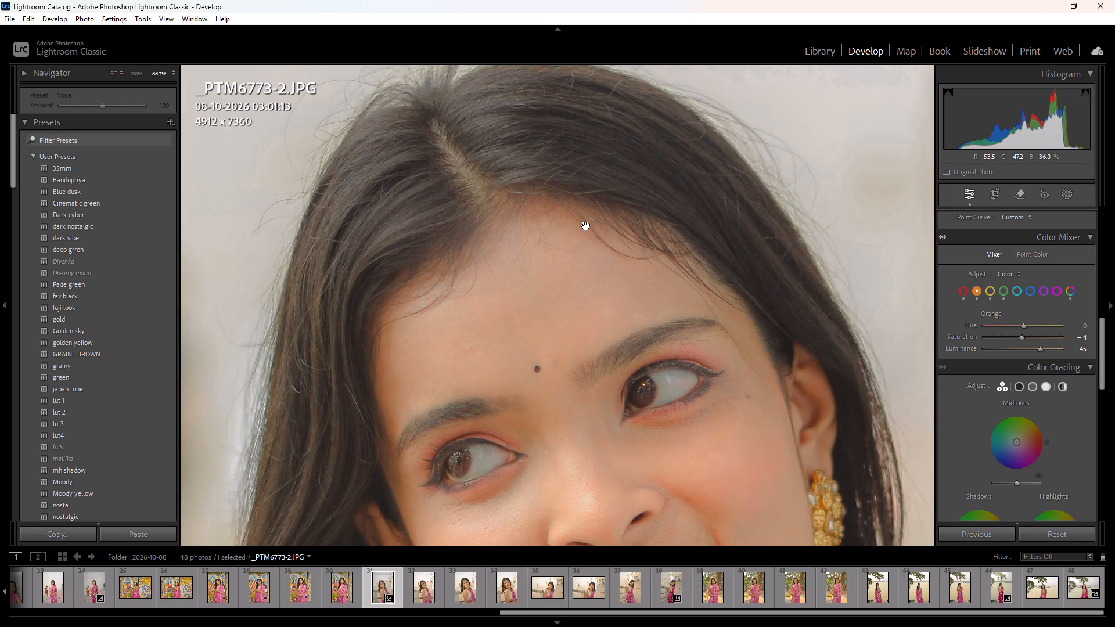
pyautogui.click(581, 225)
pyautogui.click(609, 136)
pyautogui.moveTo(510, 143); pyautogui.dragTo(630, 263)
pyautogui.click(474, 260)
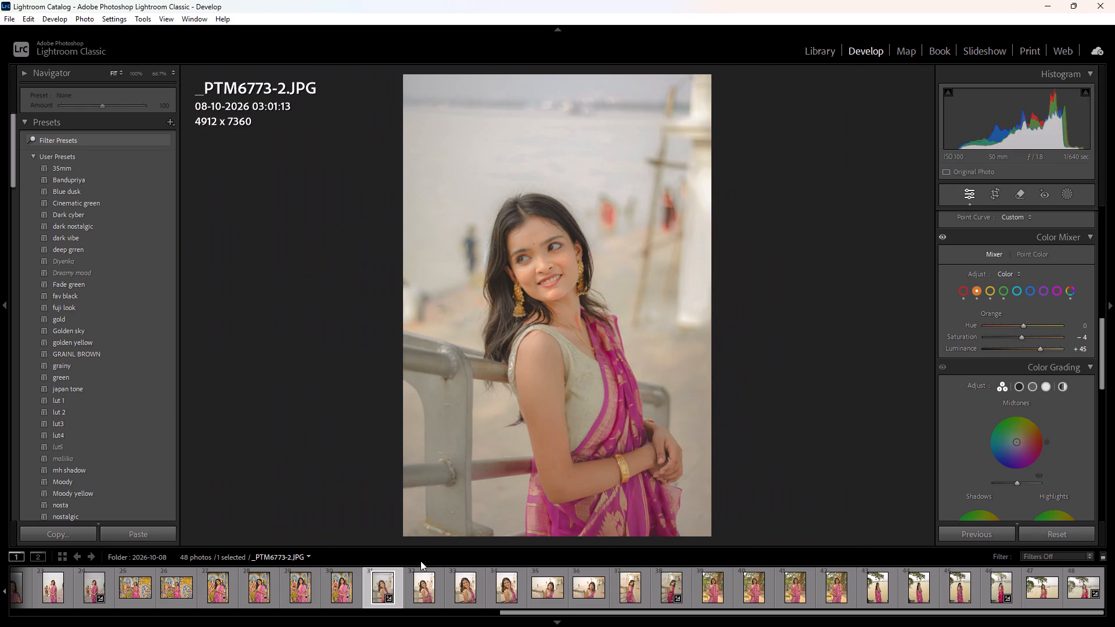
# Paste the copied settings onto the matching railing portrait _PTM6773.JPG.
pyautogui.click(416, 593)
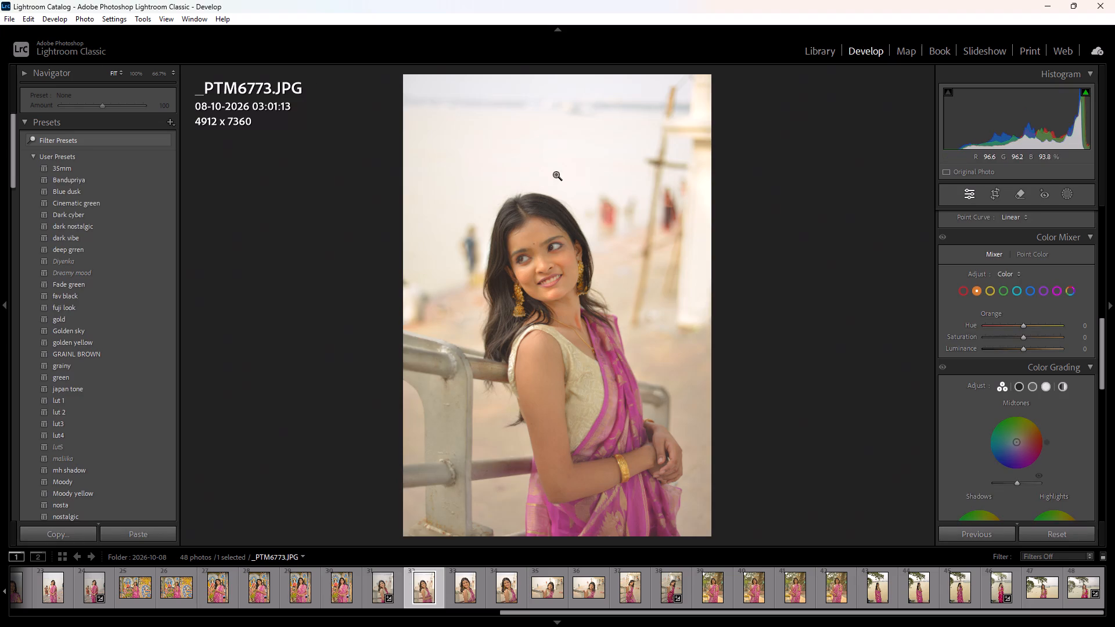
pyautogui.click(159, 535)
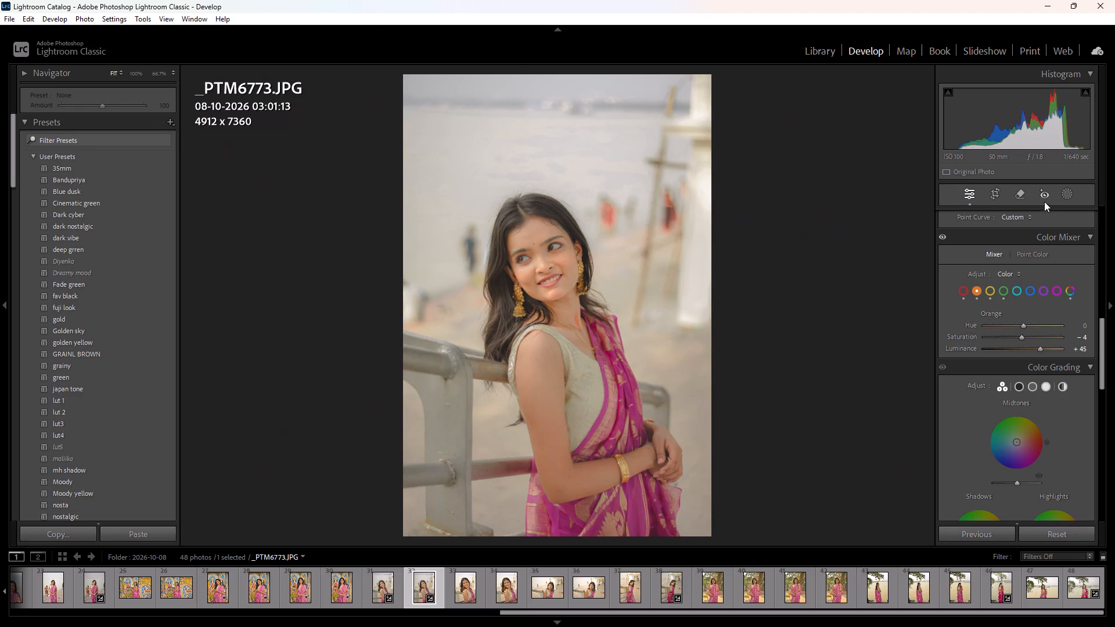
# Move the shadow point of the tone curve on _PTM6773.JPG to input 62, output 41 to deepen the shadows.
pyautogui.click(1066, 193)
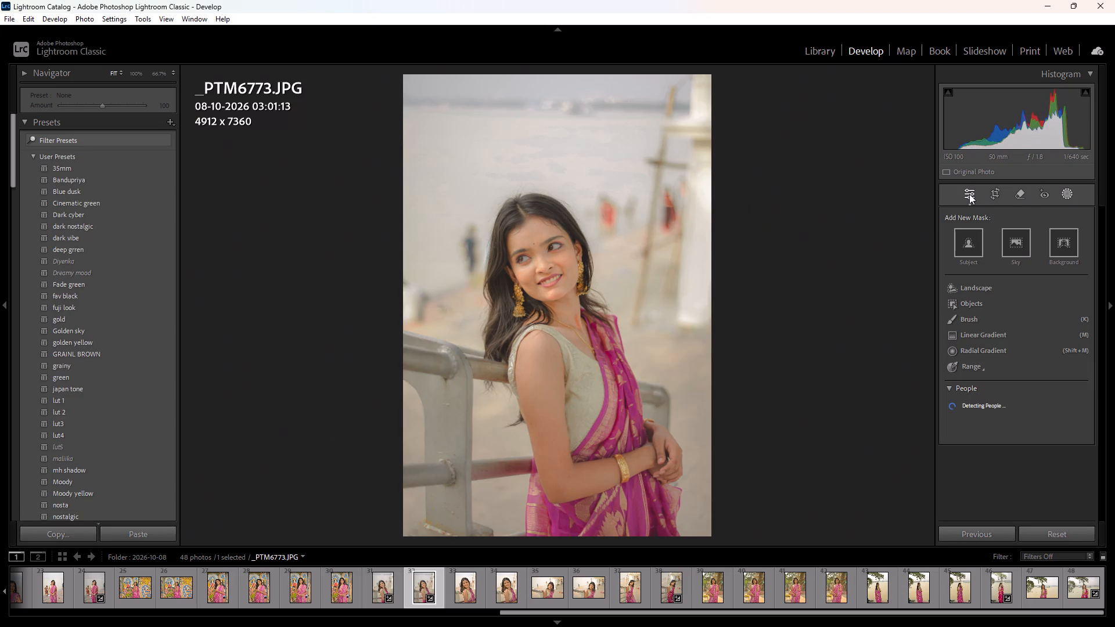
pyautogui.click(969, 194)
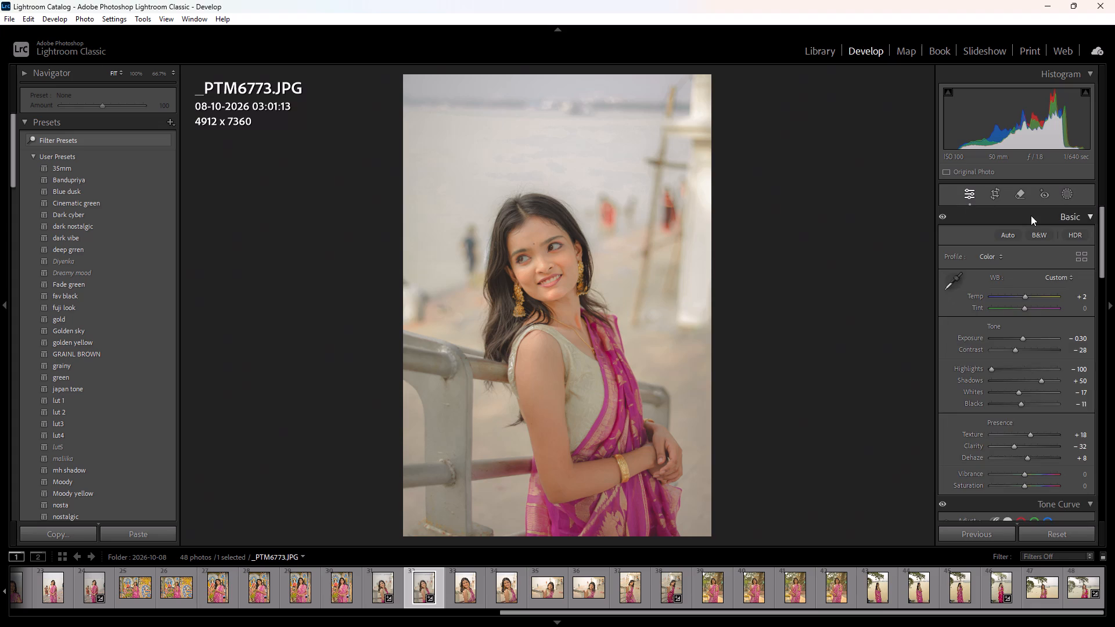
pyautogui.scroll(-1, 1011, 352)
pyautogui.scroll(-2, 942, 454)
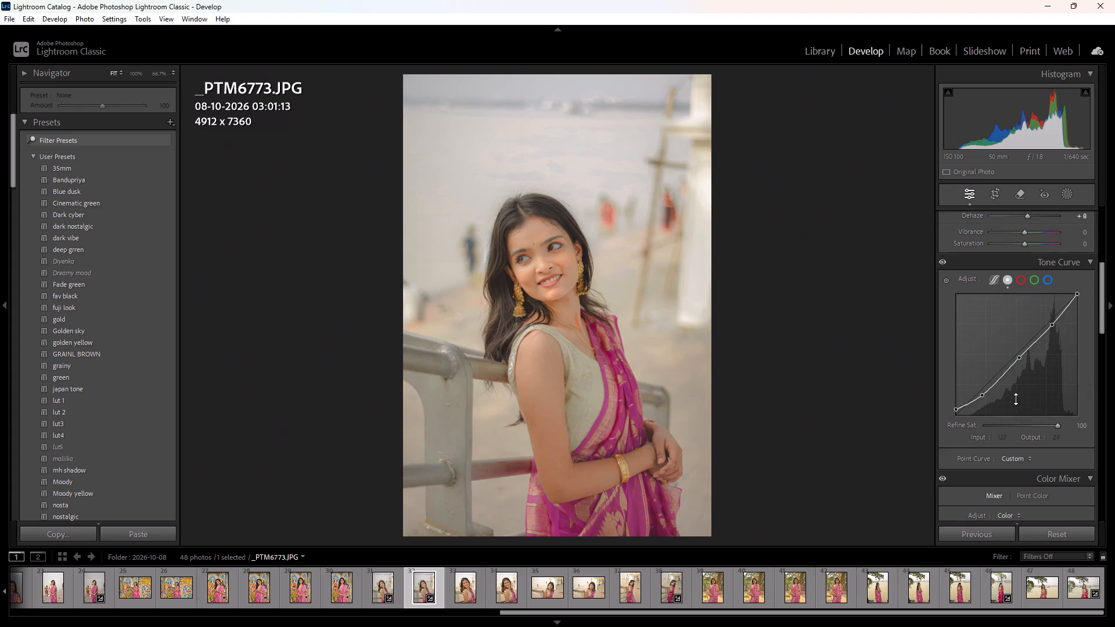
pyautogui.click(983, 397)
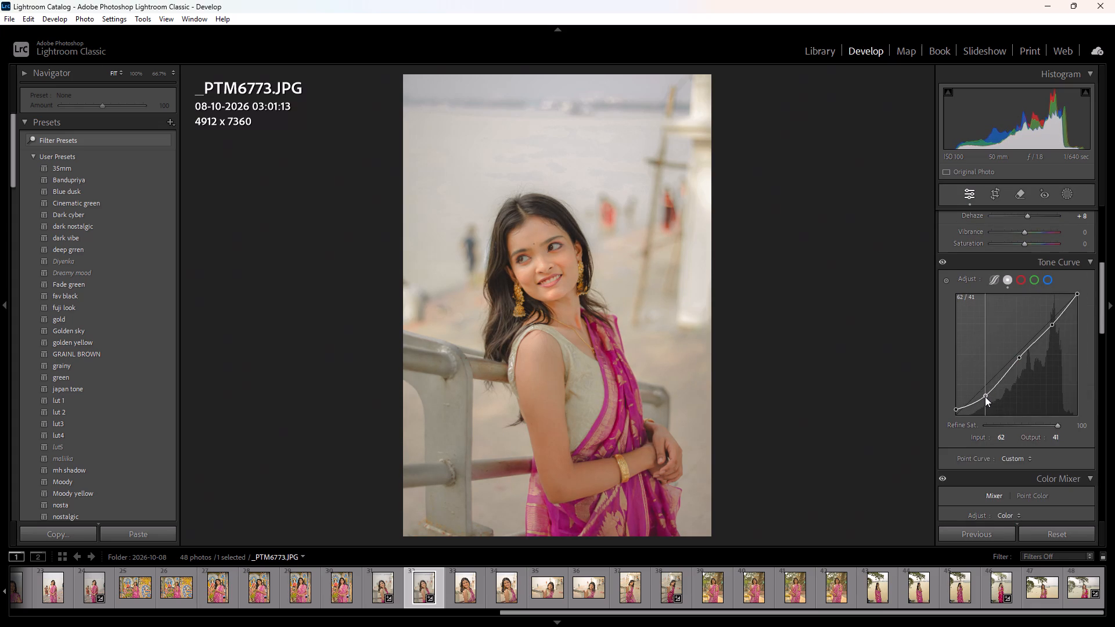
pyautogui.click(536, 264)
pyautogui.click(599, 271)
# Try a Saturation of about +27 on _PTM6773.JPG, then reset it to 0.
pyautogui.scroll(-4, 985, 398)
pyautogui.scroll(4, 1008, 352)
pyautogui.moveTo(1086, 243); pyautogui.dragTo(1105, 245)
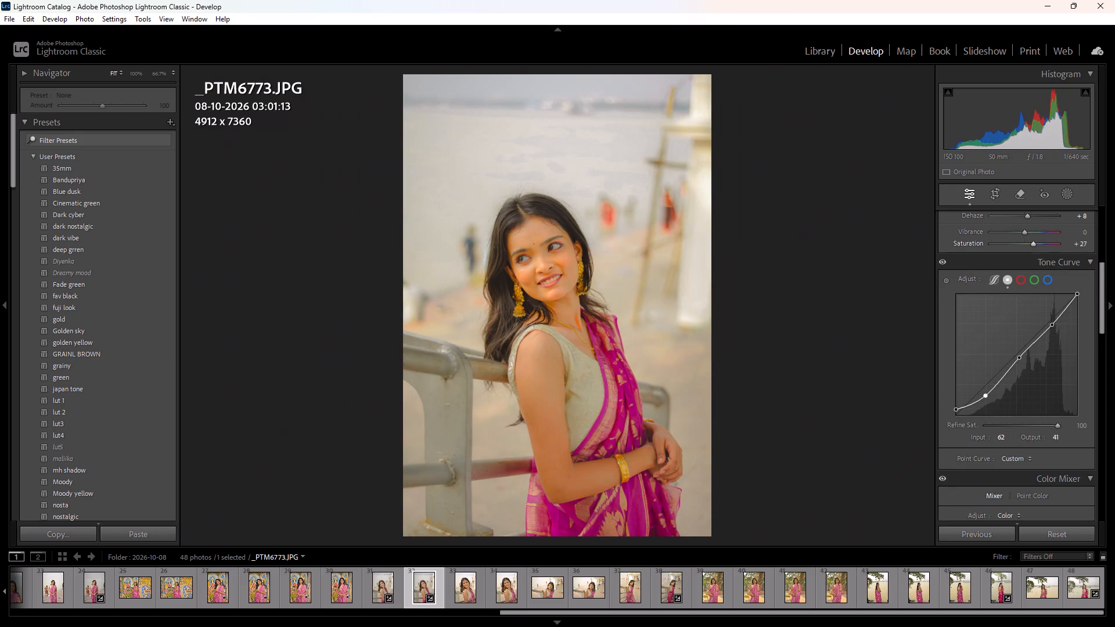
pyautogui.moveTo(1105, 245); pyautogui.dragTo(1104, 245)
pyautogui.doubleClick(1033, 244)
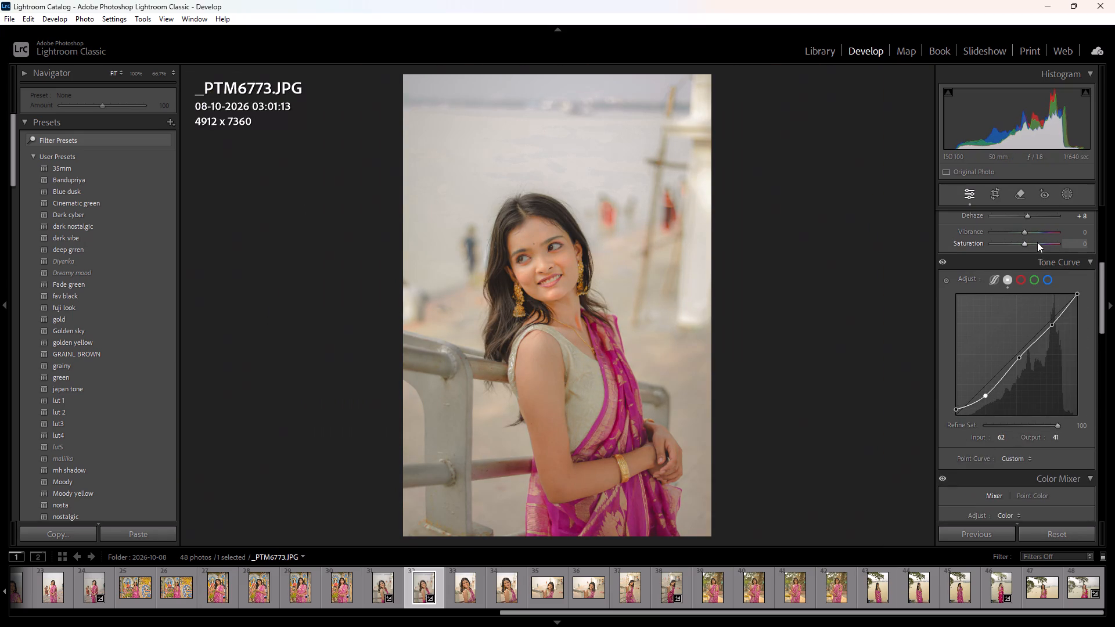
# Set the Vibrance of _PTM6773.JPG to +20.
pyautogui.moveTo(1078, 230); pyautogui.dragTo(1092, 230)
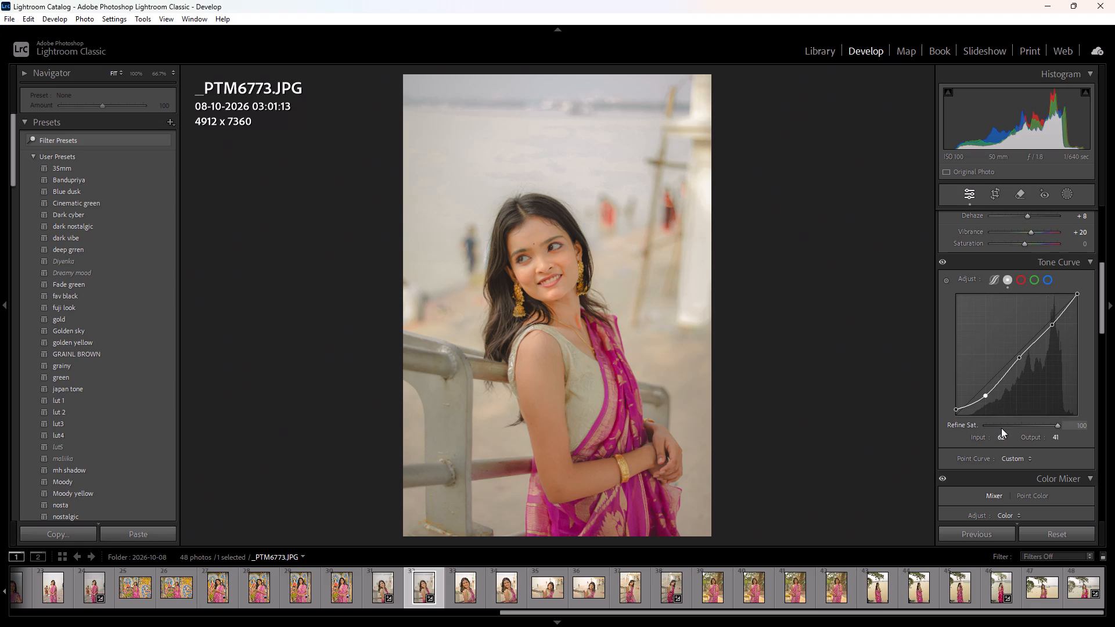
# Paint a new brush mask of about size 7 over the blurred sky and river background above the woman's head.
pyautogui.scroll(-4, 1001, 428)
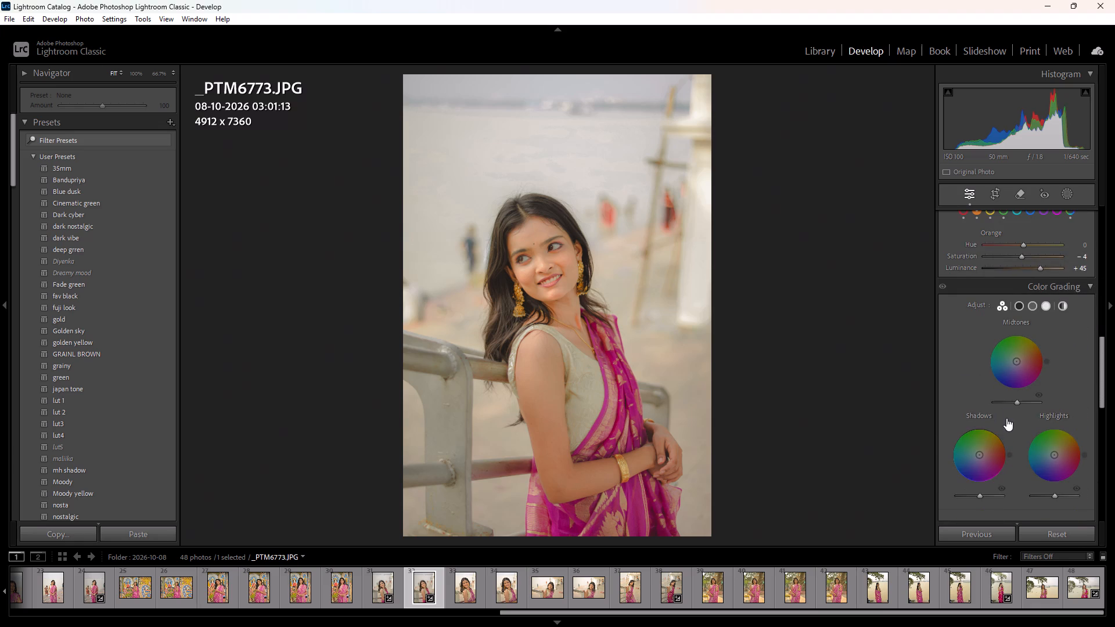
pyautogui.click(1064, 194)
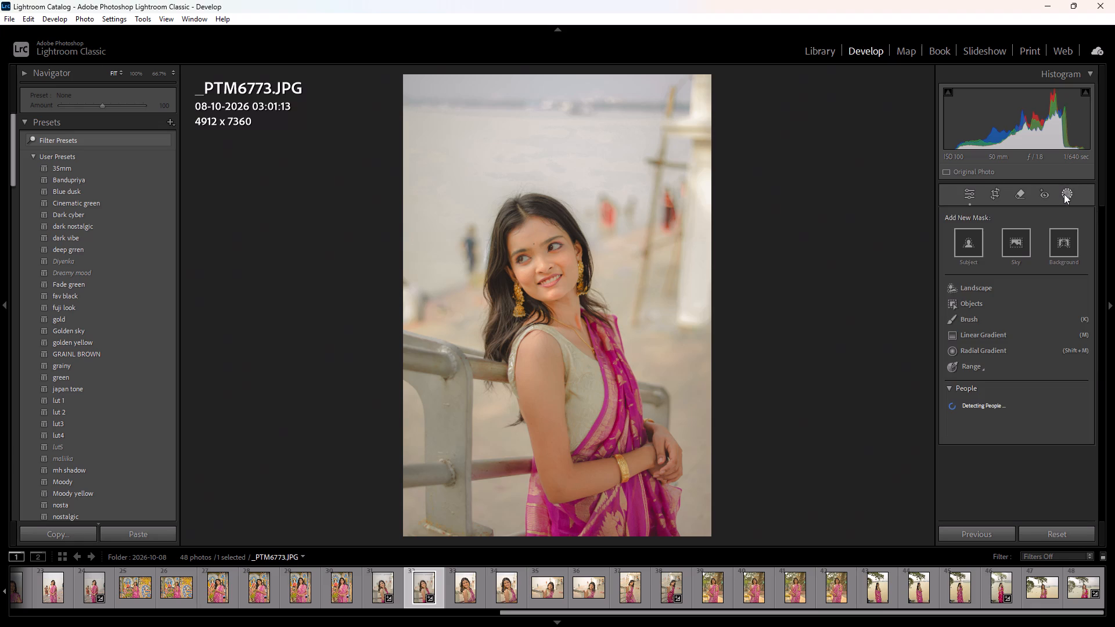
pyautogui.click(969, 323)
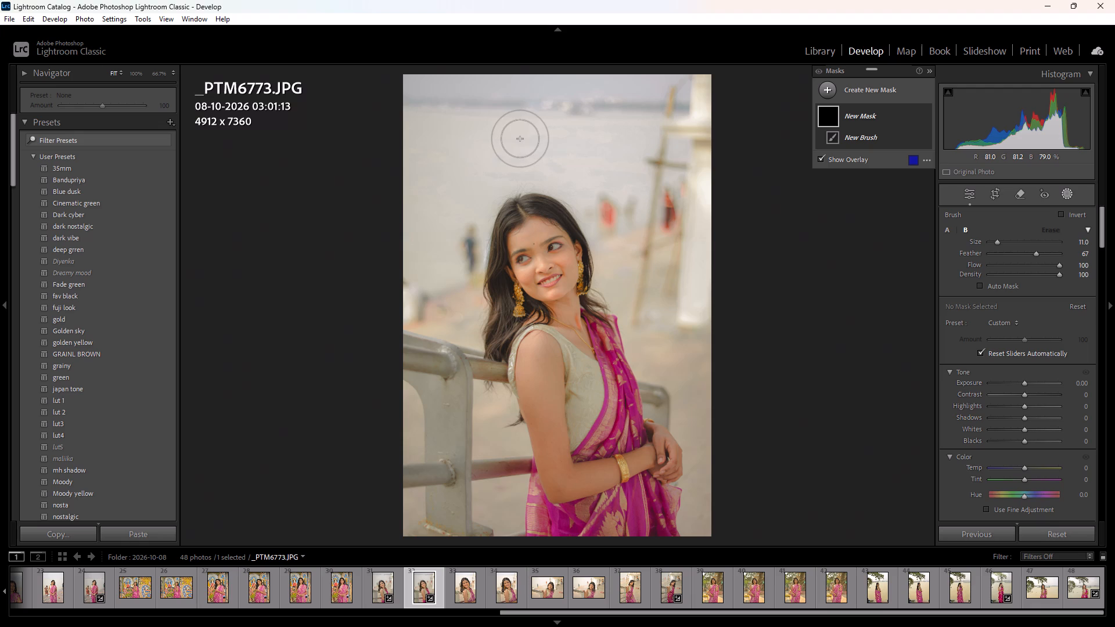
pyautogui.scroll(-6, 520, 139)
pyautogui.scroll(1, 520, 139)
pyautogui.moveTo(512, 139); pyautogui.dragTo(514, 139)
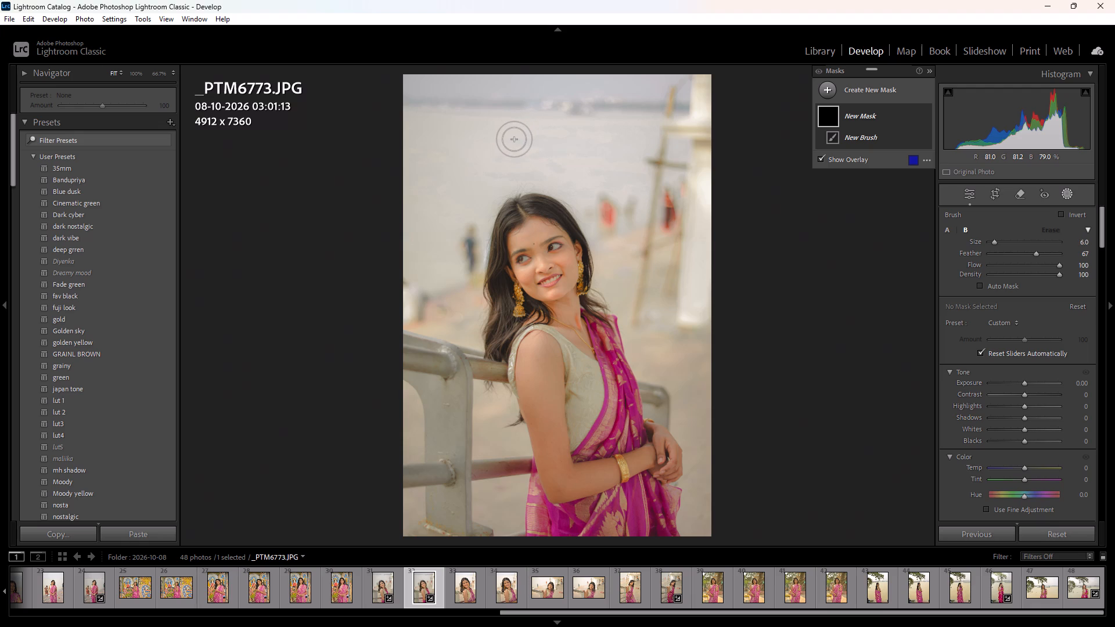
pyautogui.moveTo(514, 139); pyautogui.dragTo(584, 161)
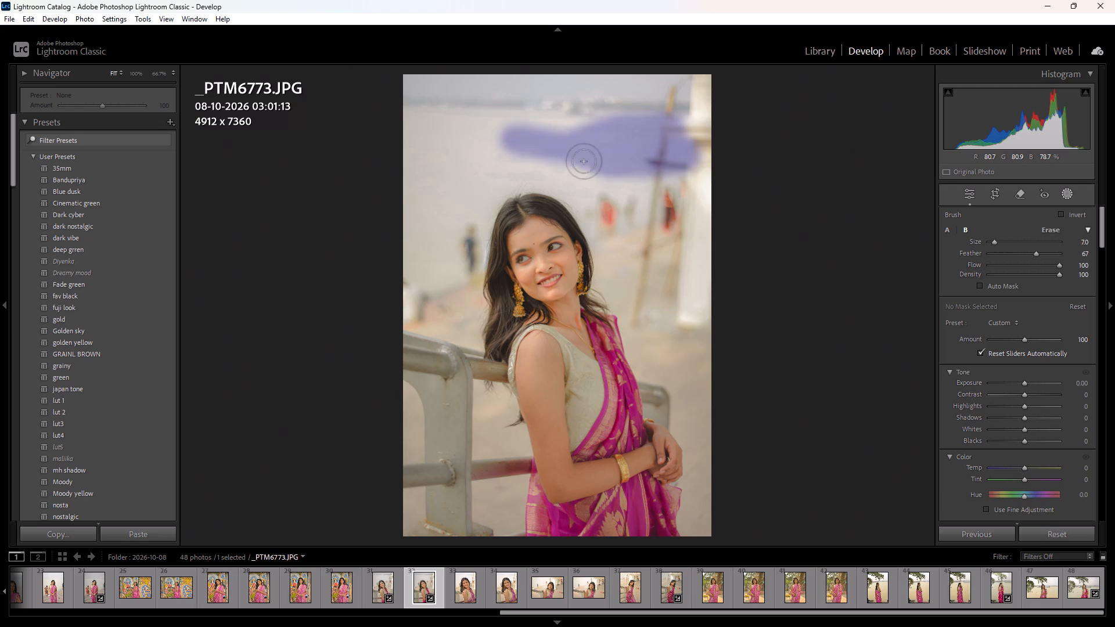
pyautogui.moveTo(584, 161); pyautogui.dragTo(552, 102)
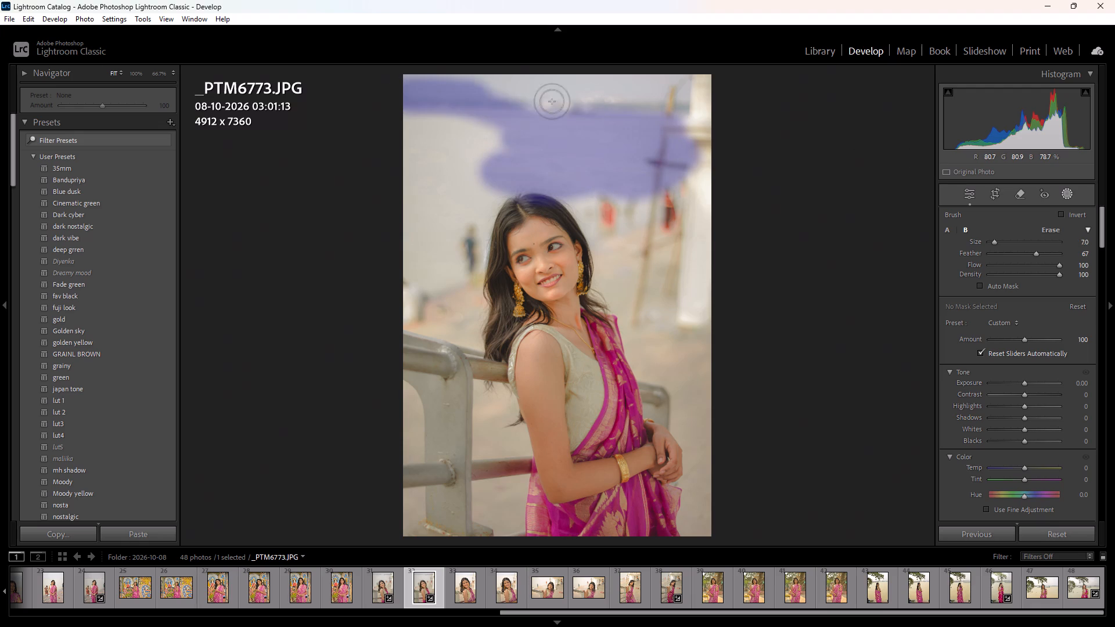
pyautogui.moveTo(552, 102); pyautogui.dragTo(750, 126)
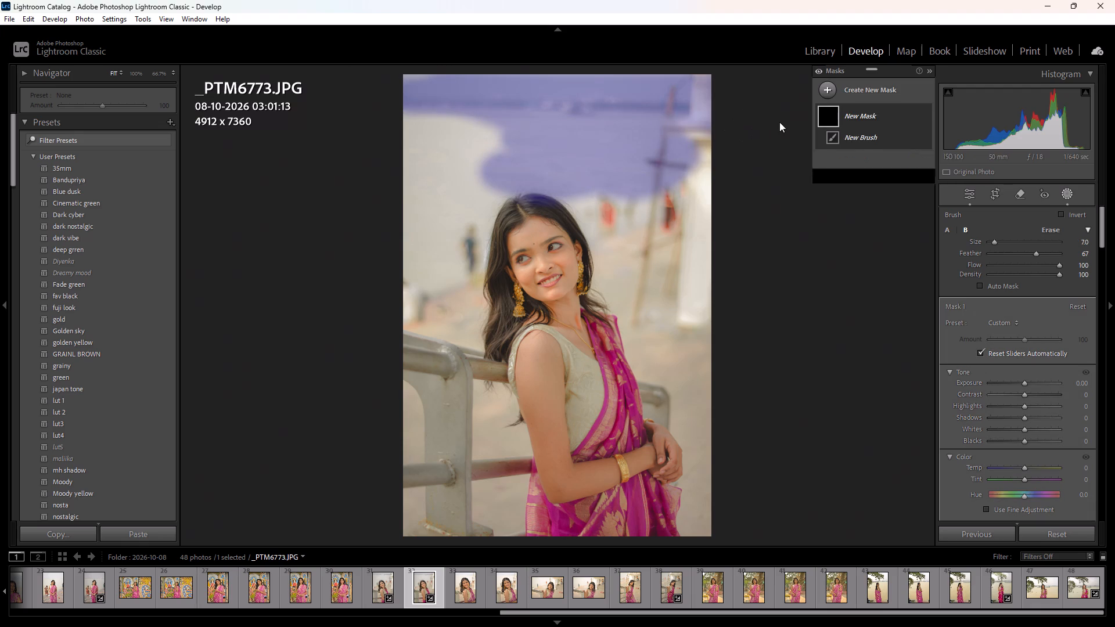
pyautogui.moveTo(448, 179); pyautogui.dragTo(436, 172)
# Soften the masked background by setting the mask's Clarity and Texture both to -100.
pyautogui.scroll(-9, 1067, 327)
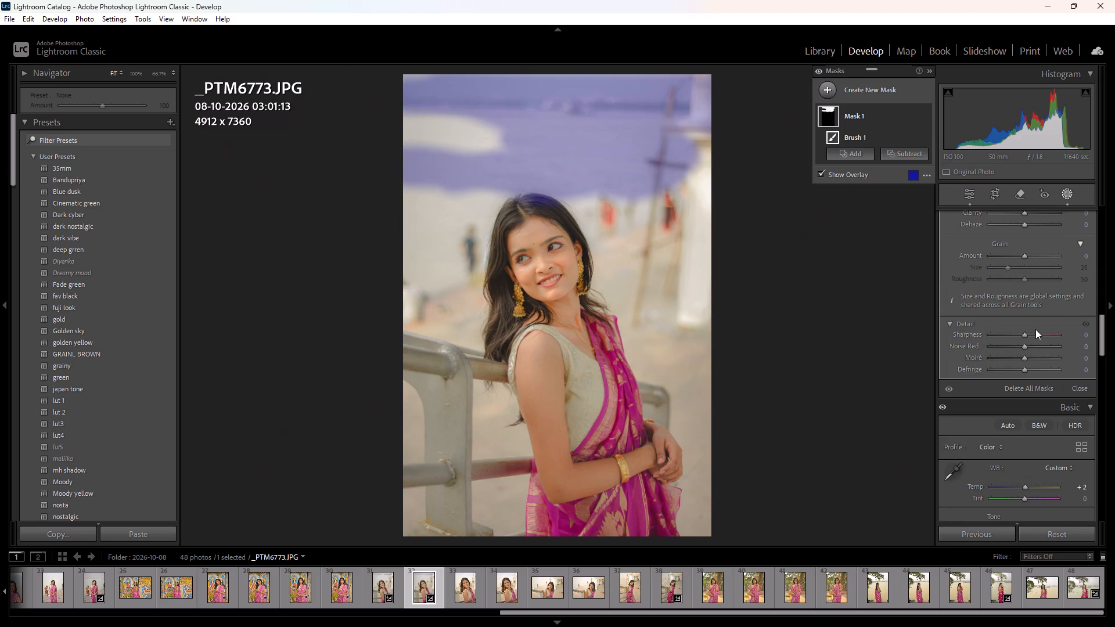
pyautogui.scroll(1, 1037, 270)
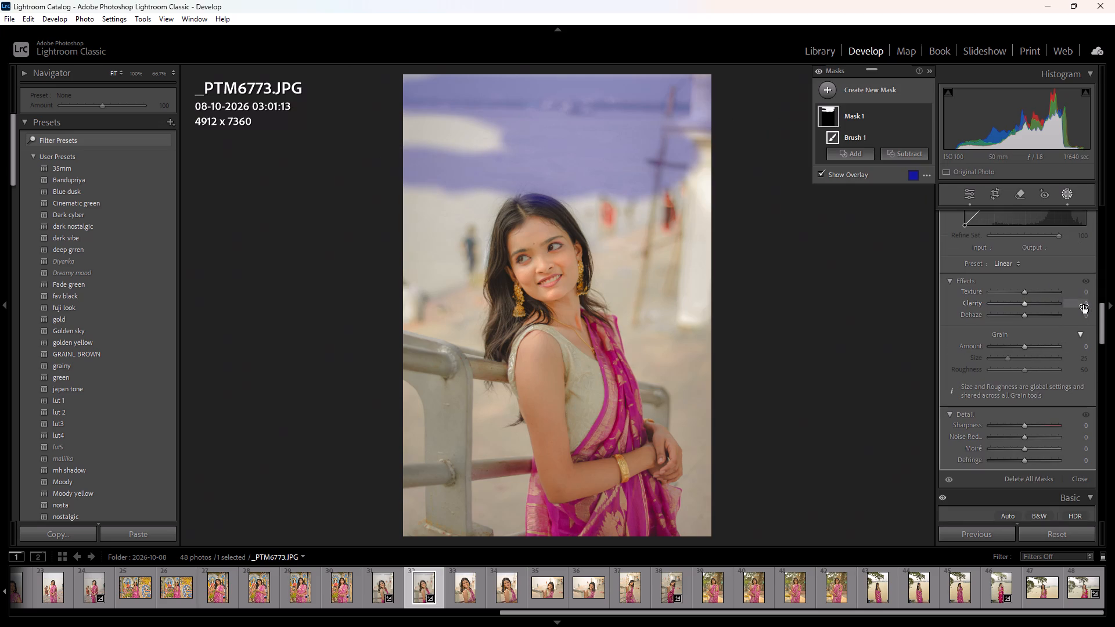
pyautogui.moveTo(1083, 305); pyautogui.dragTo(929, 312)
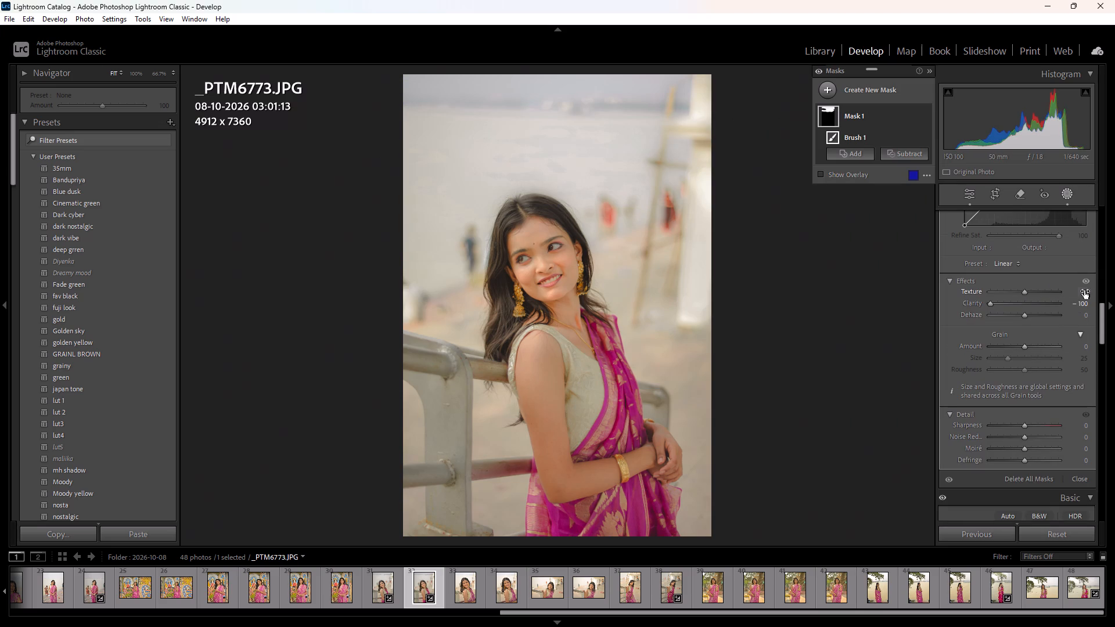
pyautogui.moveTo(1084, 290); pyautogui.dragTo(925, 290)
# Export _PTM6773.JPG with the current export settings and close the export folder's File Explorer window.
pyautogui.hotkey('ctrl', 'shift', 'e')
pyautogui.press('Return')
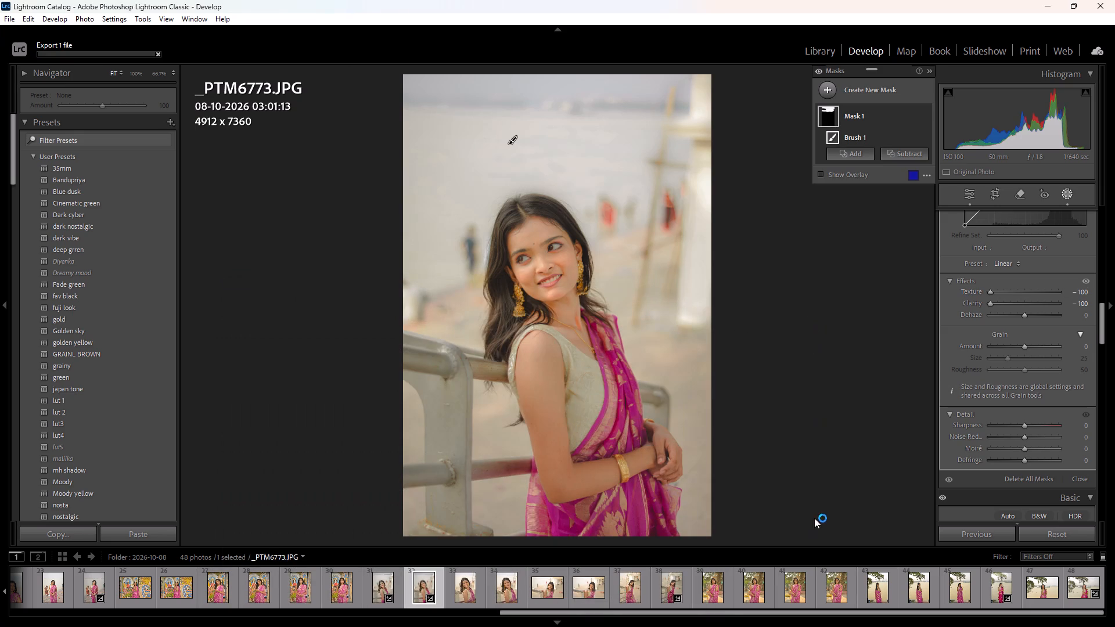
pyautogui.click(827, 592)
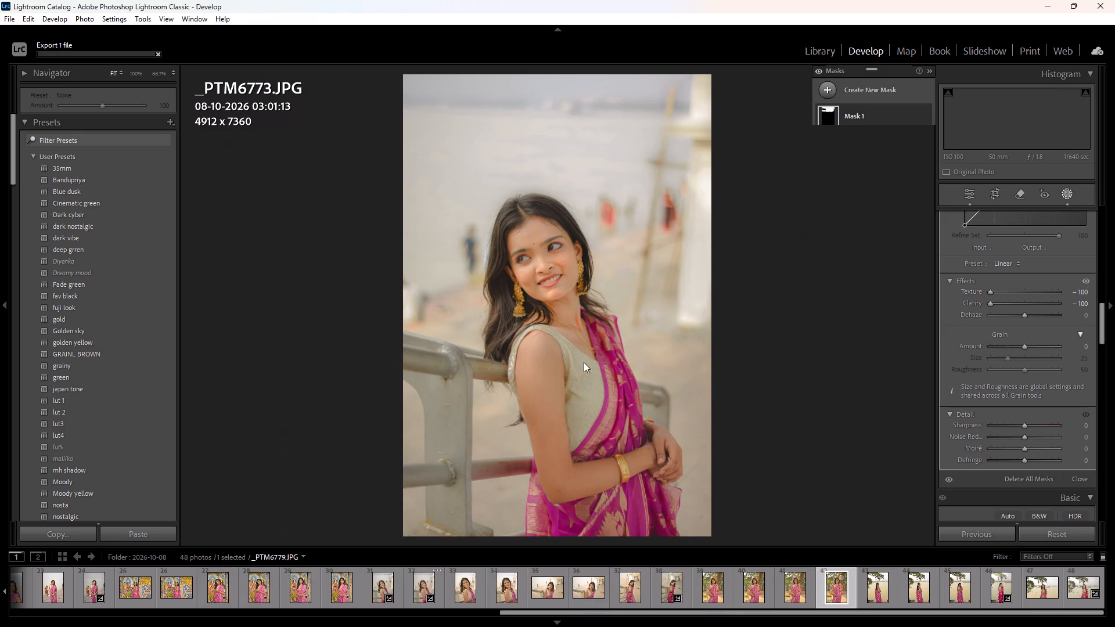
pyautogui.click(788, 597)
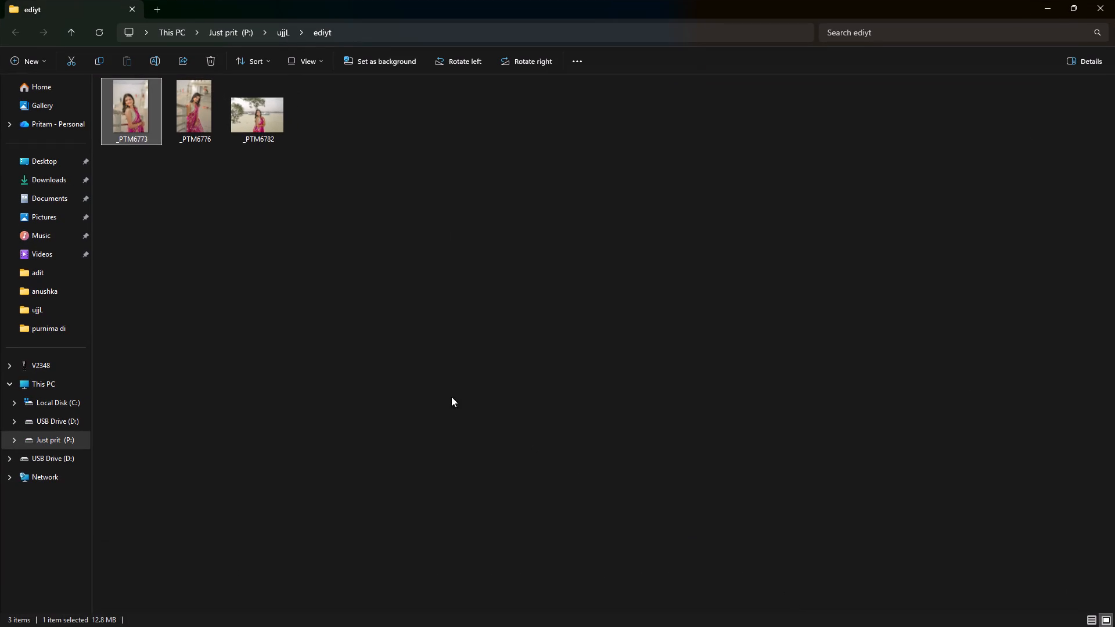
pyautogui.click(1114, 0)
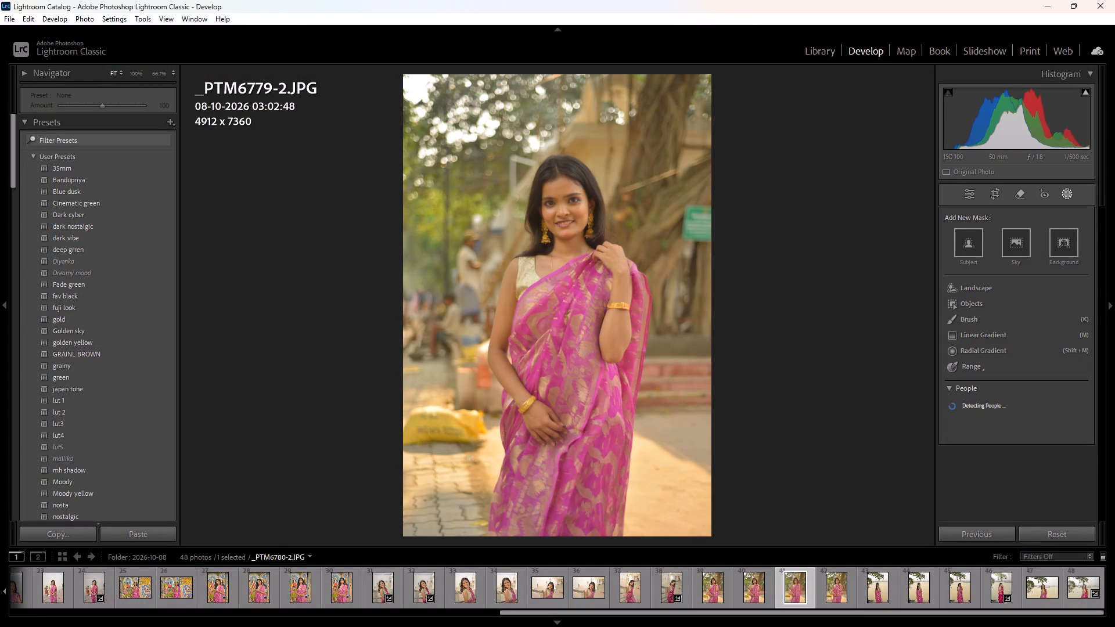
# Open the tree portrait _PTM6778-2.JPG, return to the global edit adjustments and preview the user presets on it.
pyautogui.click(750, 595)
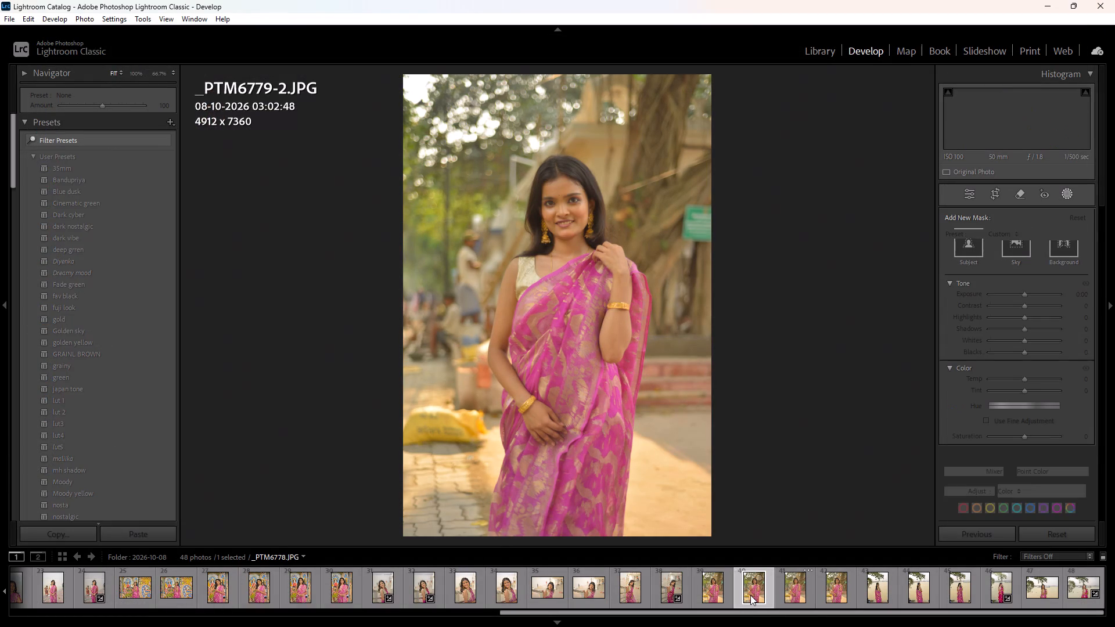
pyautogui.click(703, 595)
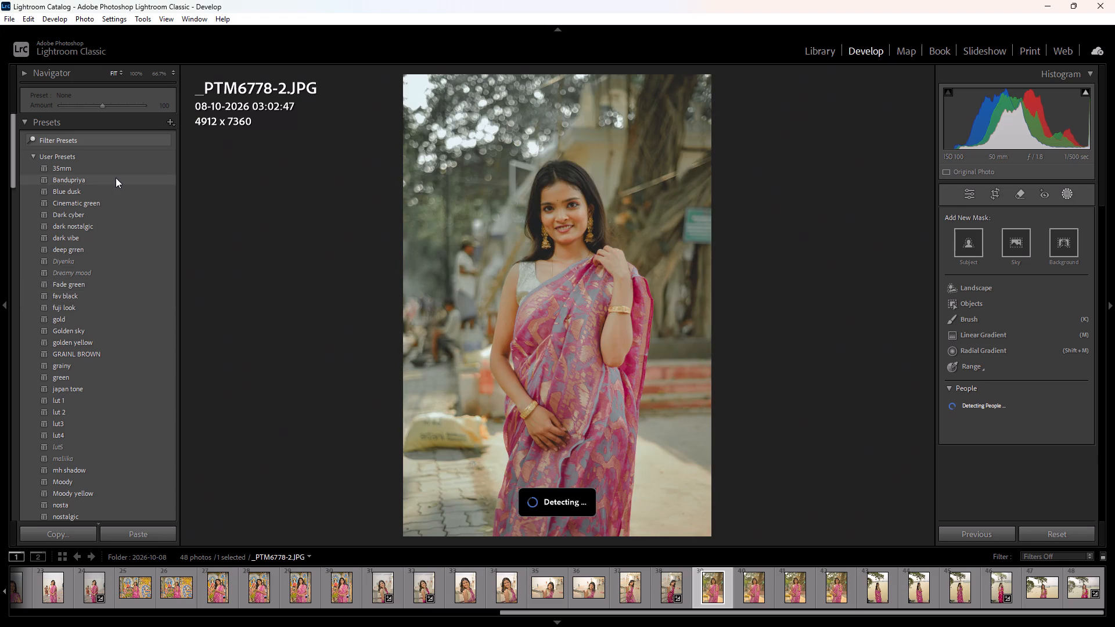
pyautogui.click(965, 193)
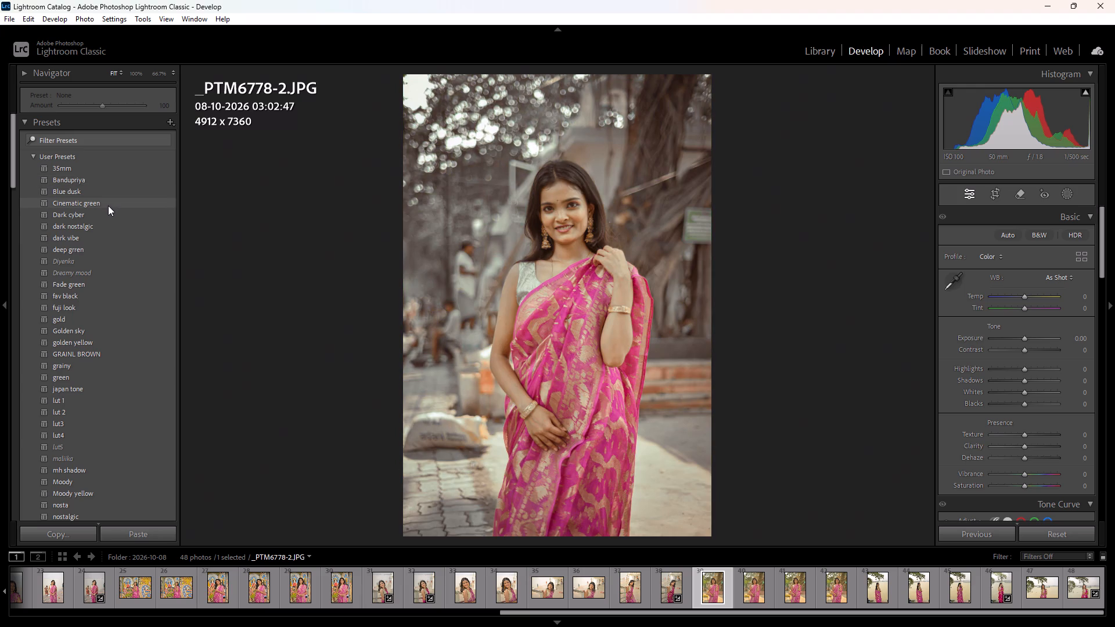
pyautogui.scroll(-2, 89, 431)
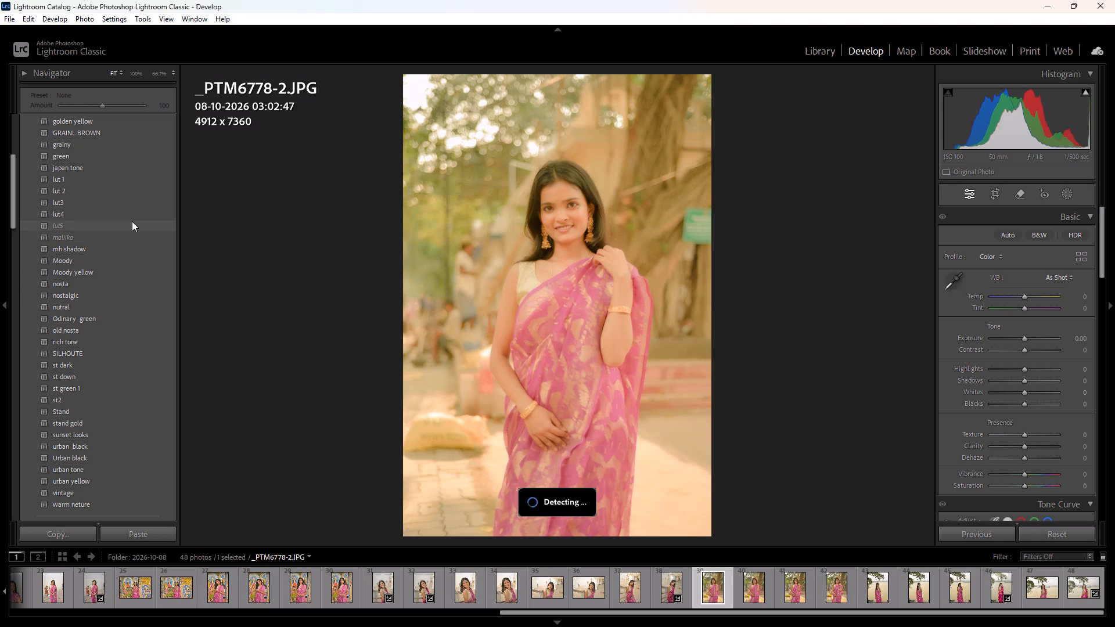
# Delete the user preset mallika, listed between lut5 and mh shadow.
pyautogui.rightClick(89, 238)
pyautogui.click(134, 333)
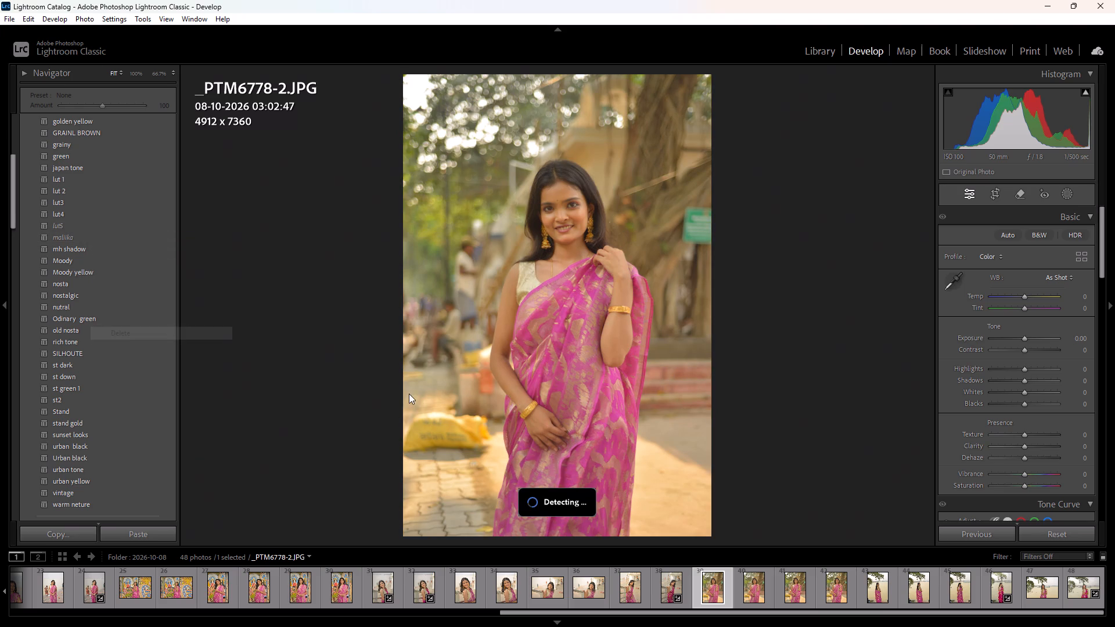
# Apply the 35mm user preset to _PTM6778-2.JPG and check the face up close.
pyautogui.scroll(2, 94, 233)
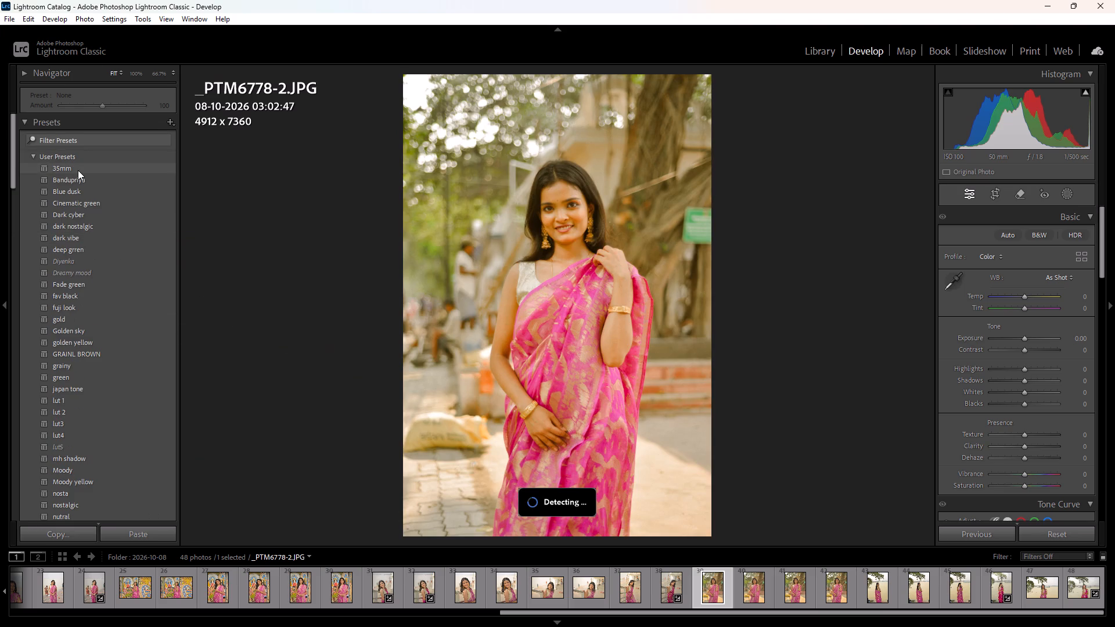
pyautogui.click(78, 170)
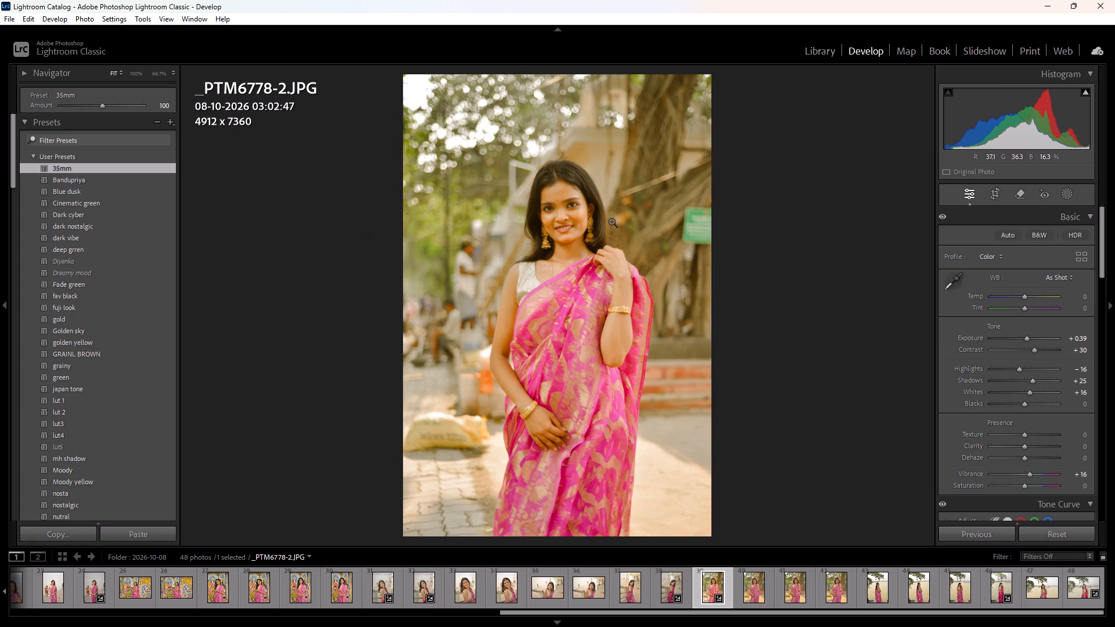
pyautogui.click(555, 211)
pyautogui.click(612, 215)
# Export _PTM6778-2.JPG with the current settings, opening _PTM6781-2.JPG while it runs, and close the export folder's window.
pyautogui.hotkey('ctrl', 'shift', 'e')
pyautogui.press('Return')
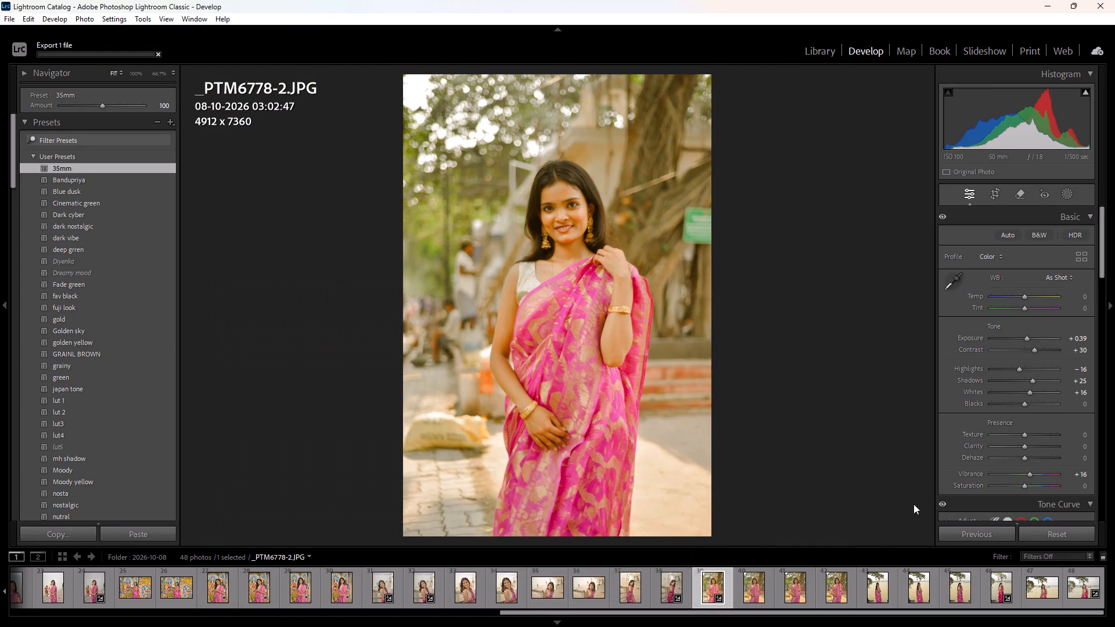
pyautogui.click(961, 600)
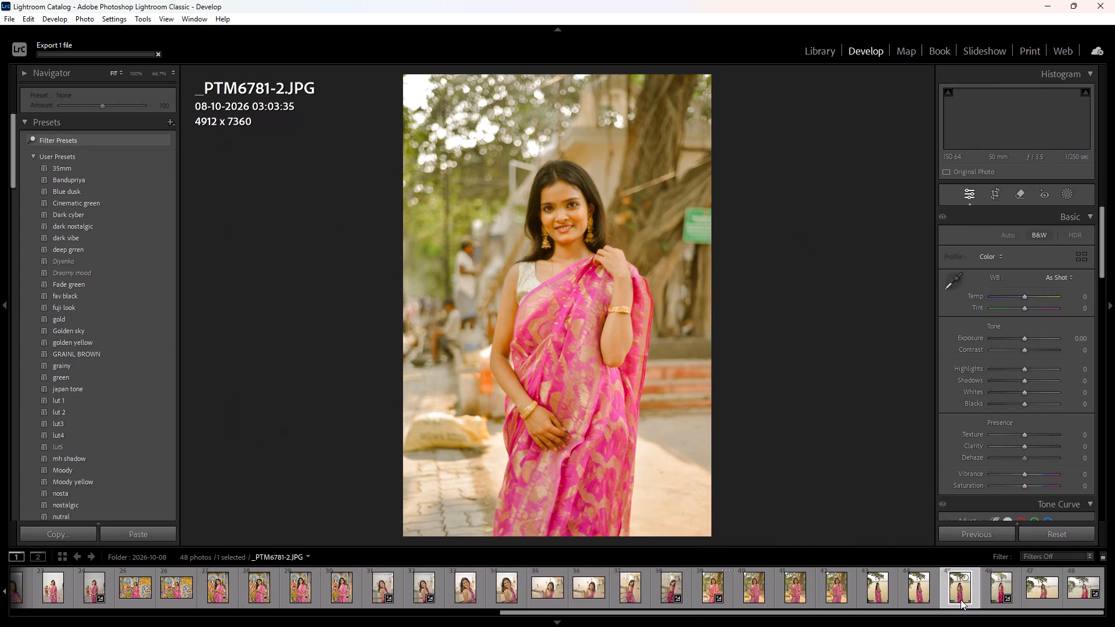
pyautogui.click(1114, 0)
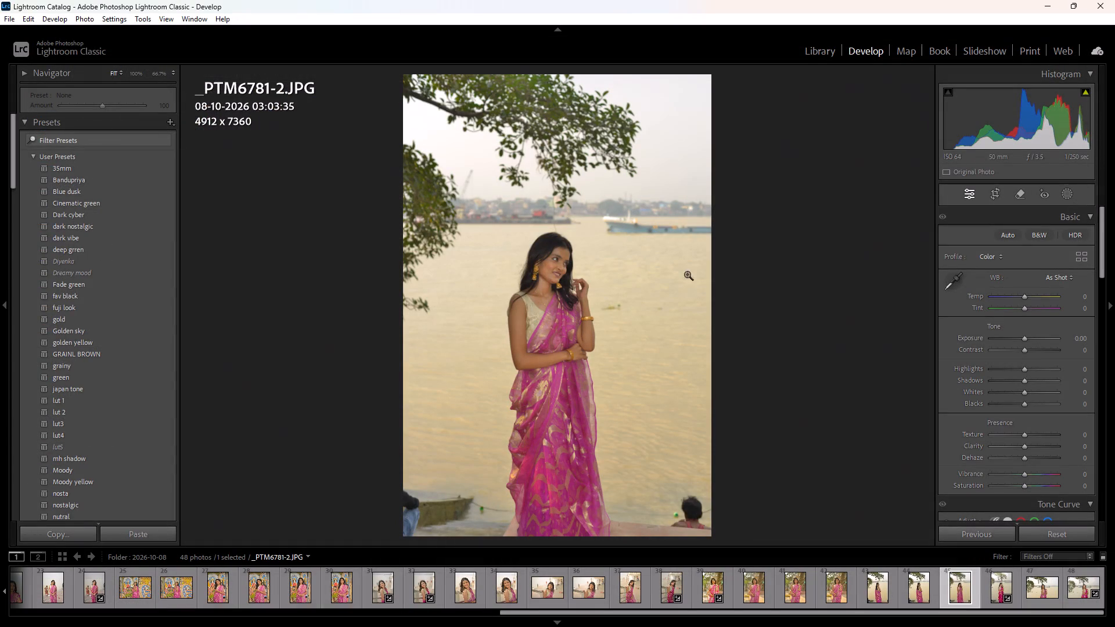
# Paste the copied settings onto the riverside portrait _PTM6781-2.JPG and inspect the face up close.
pyautogui.click(128, 539)
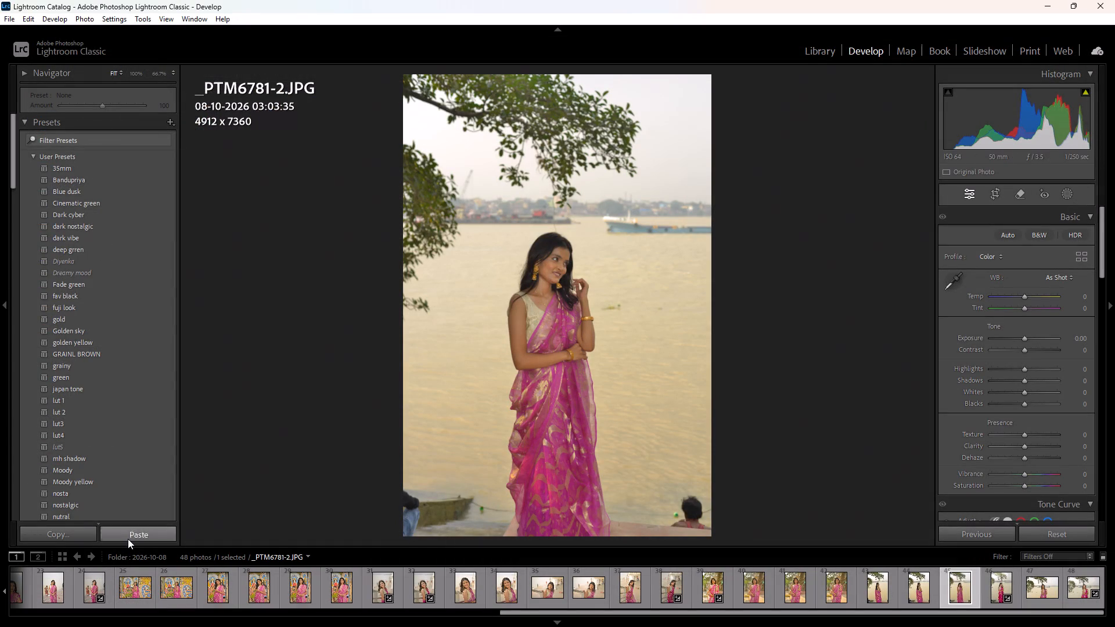
pyautogui.click(568, 250)
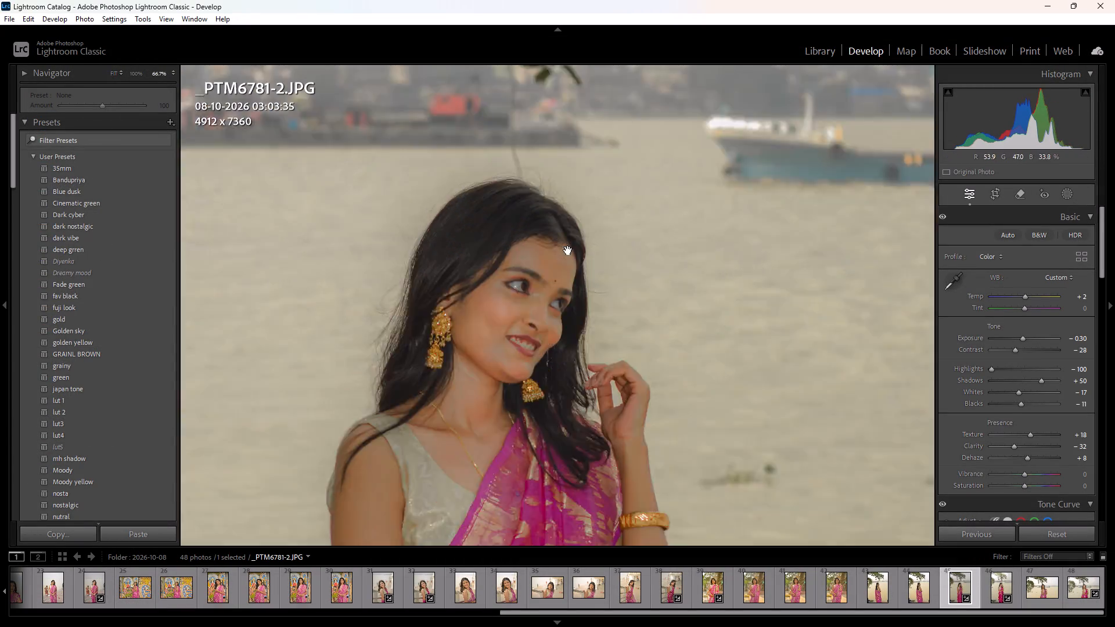
pyautogui.click(522, 303)
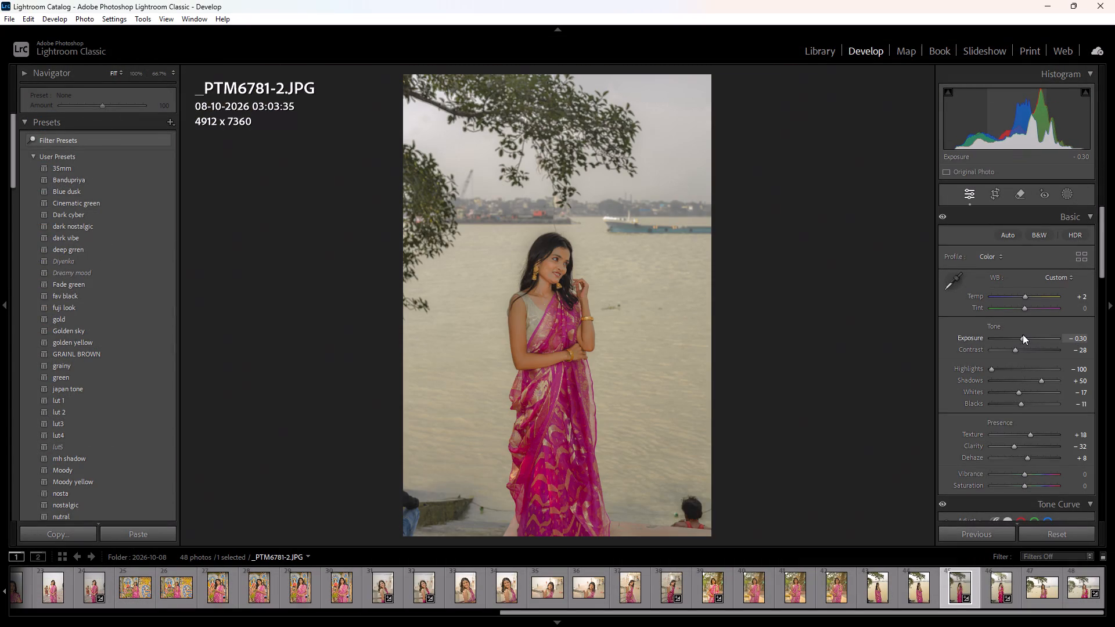
# Reset the Exposure of _PTM6781-2.JPG to 0.00.
pyautogui.doubleClick(1023, 336)
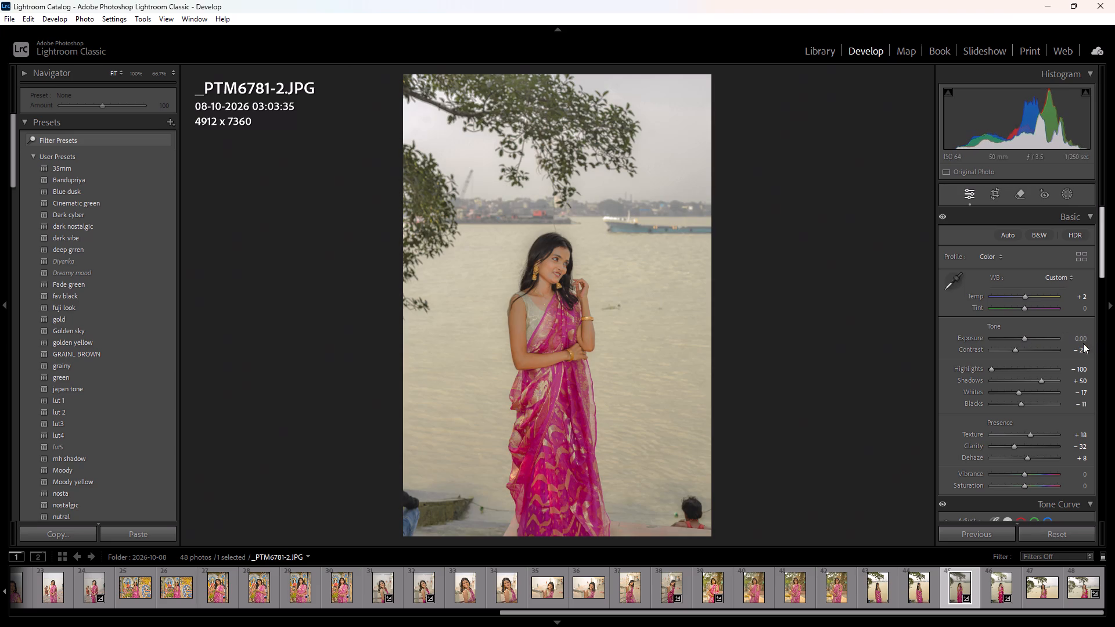
# Raise the Exposure of _PTM6781-2.JPG to +0.20.
pyautogui.click(1081, 341)
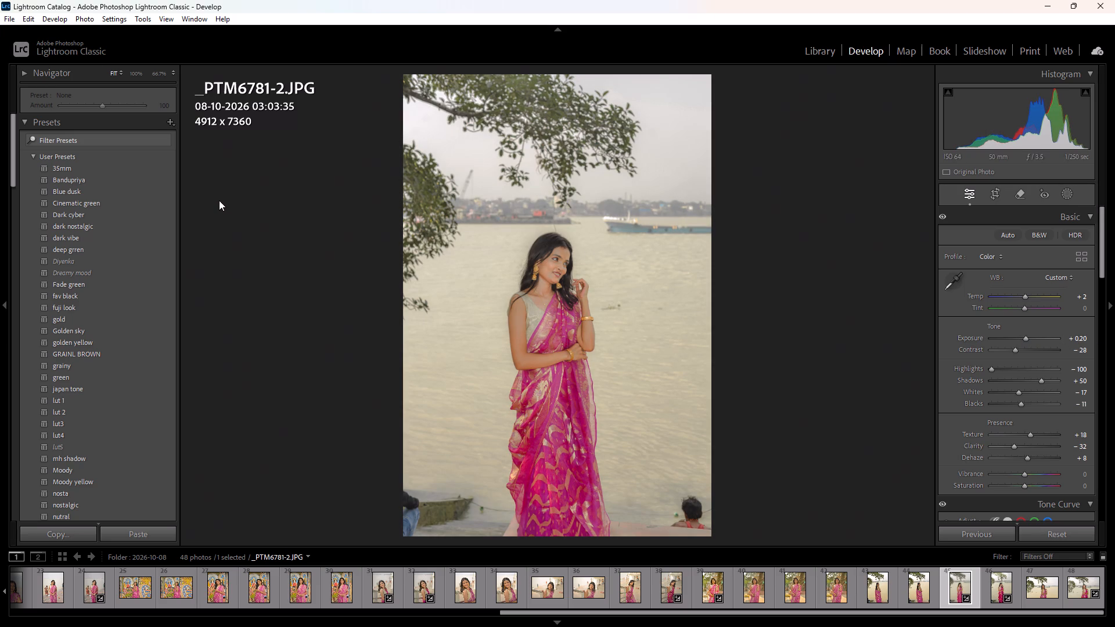
# Export _PTM6781-2.JPG with the current settings, opening _PTM6780.JPG while it runs, and close the export folder's window.
pyautogui.hotkey('ctrl', 'shift', 'e')
pyautogui.press('Return')
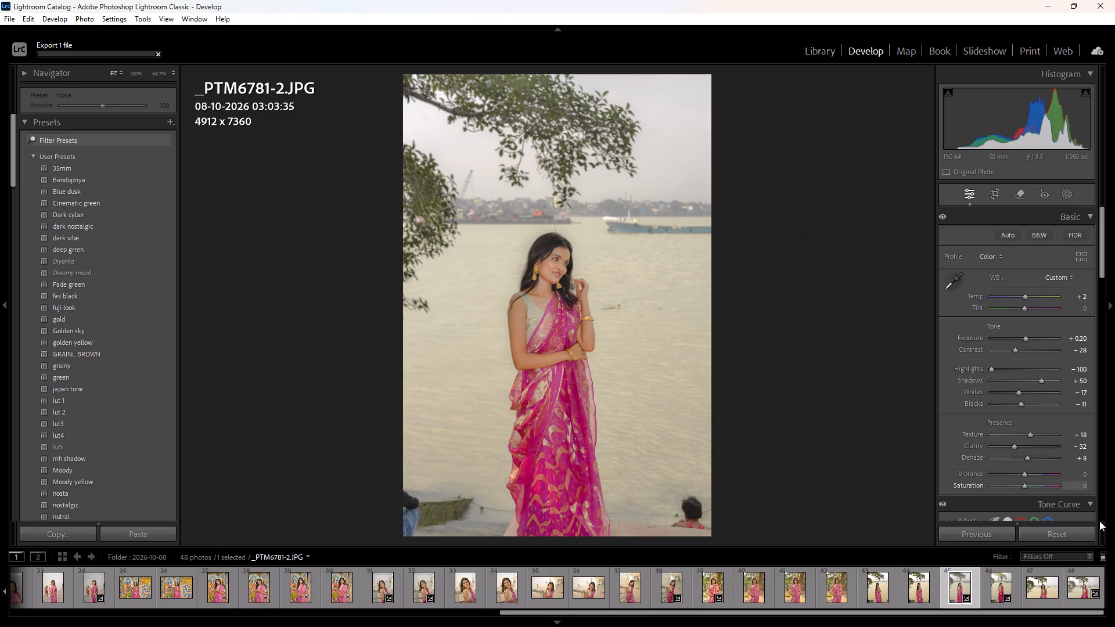
pyautogui.click(920, 593)
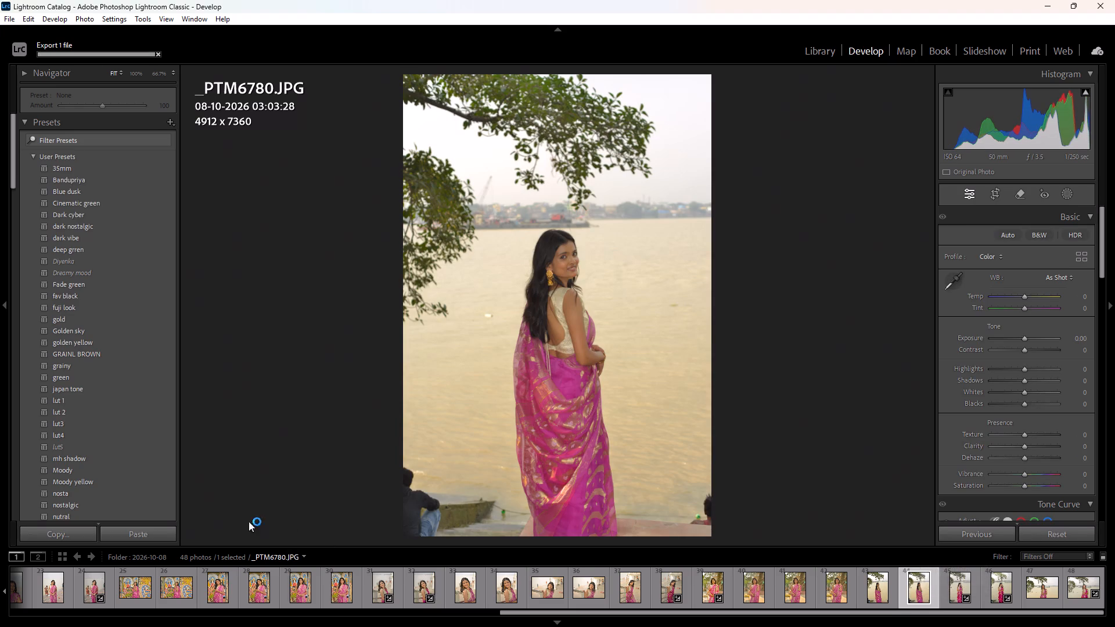
pyautogui.click(171, 538)
pyautogui.click(1106, 0)
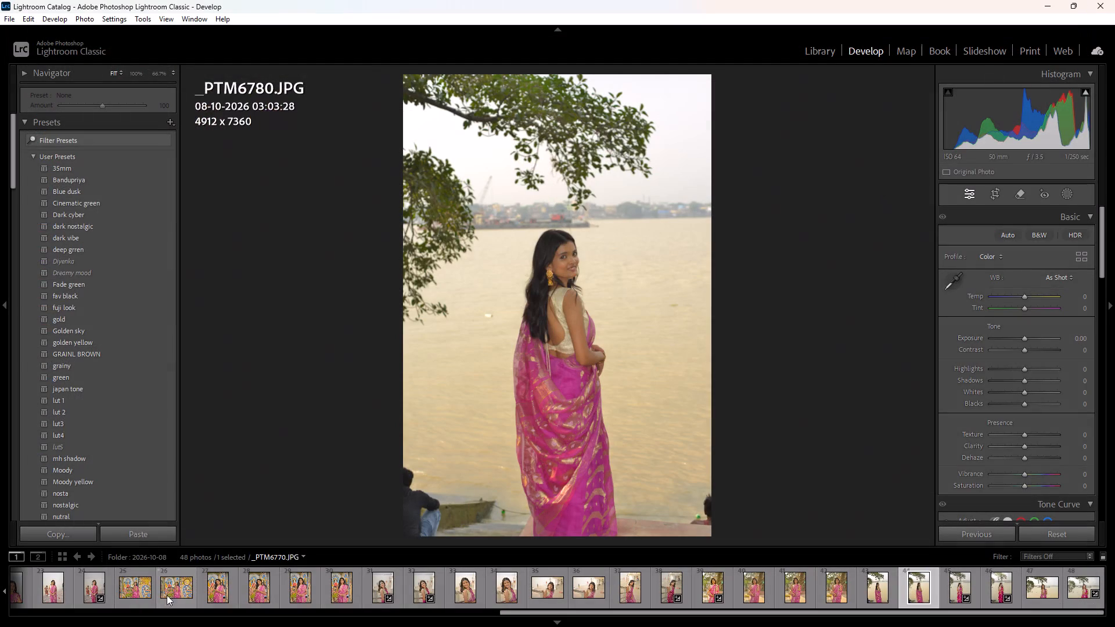
# Paste the copied settings onto the riverside portrait _PTM6780.JPG.
pyautogui.click(154, 540)
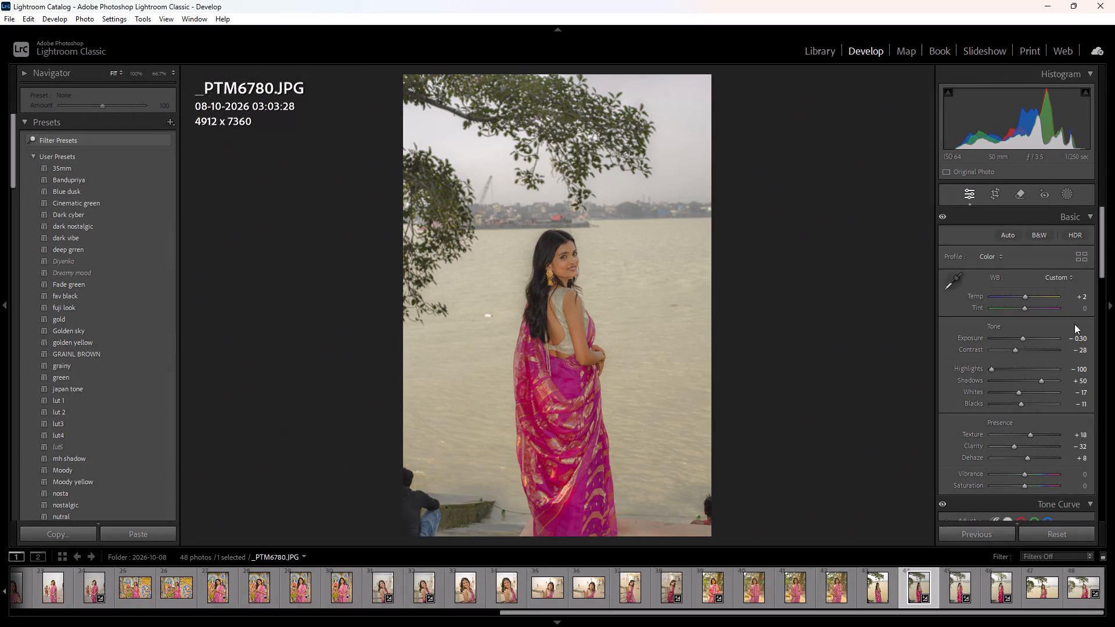
# Reset the Exposure of _PTM6780.JPG to 0.00 and set its Contrast to -32.
pyautogui.doubleClick(1024, 339)
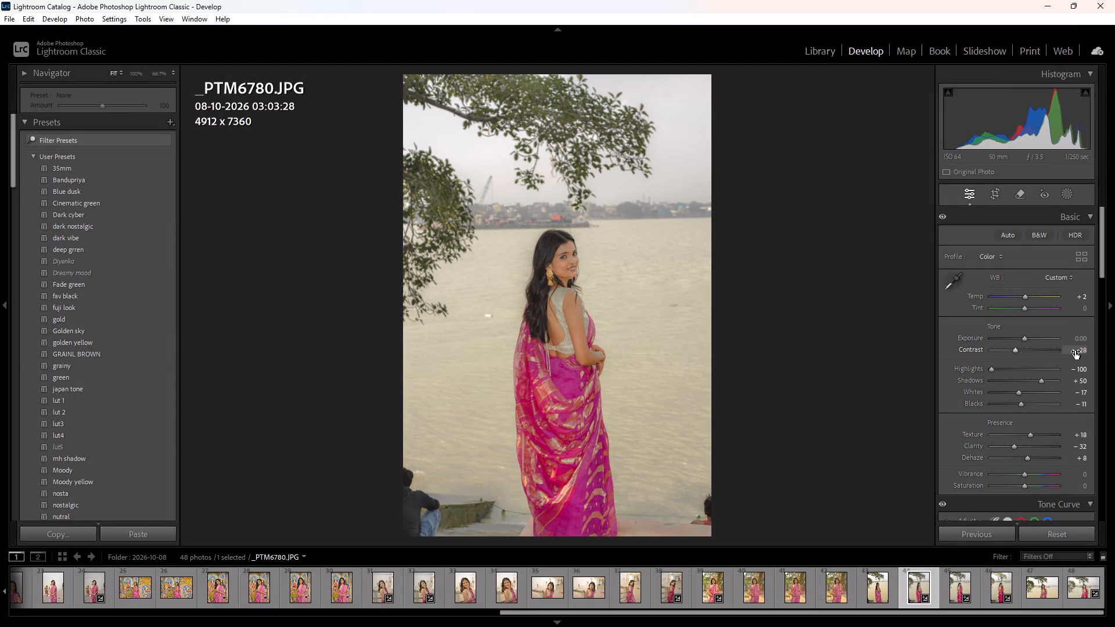
pyautogui.moveTo(1079, 352); pyautogui.dragTo(1041, 363)
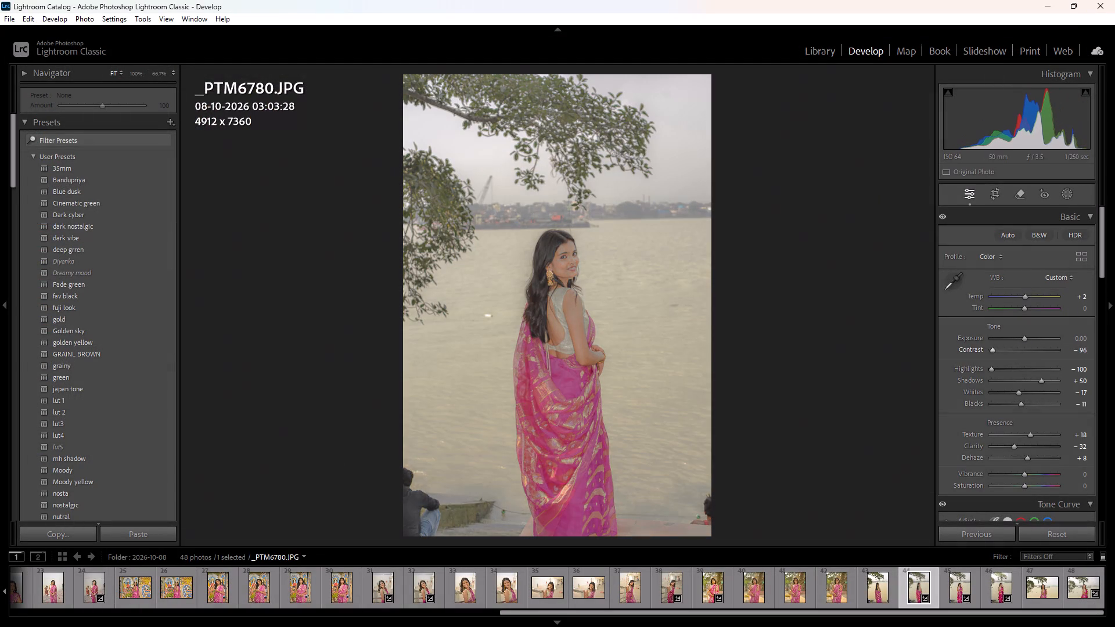
pyautogui.moveTo(1041, 363); pyautogui.dragTo(1078, 363)
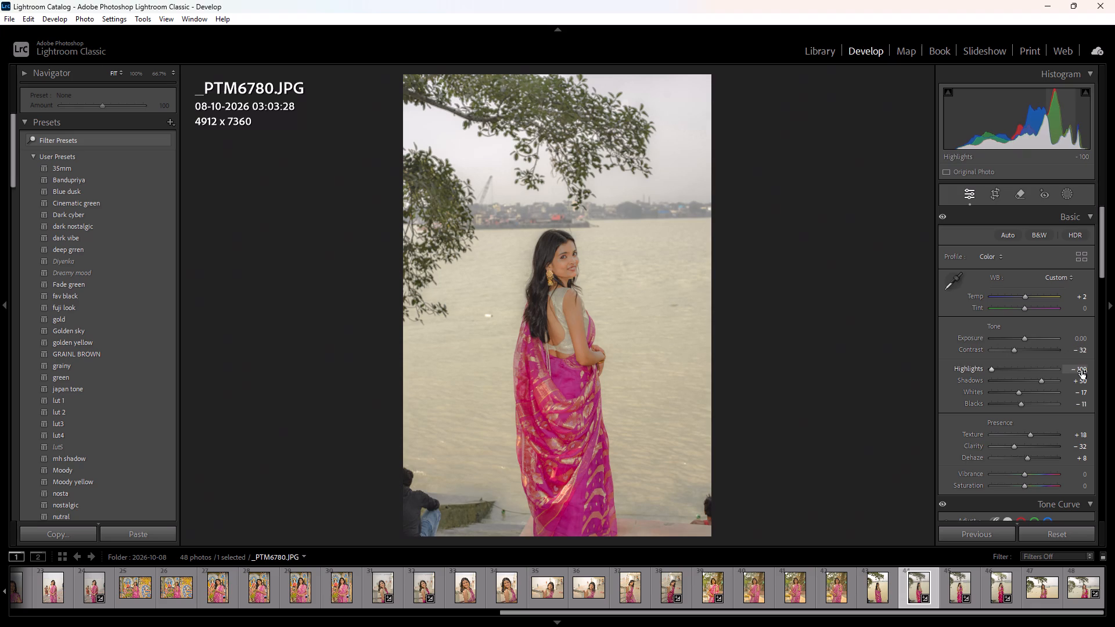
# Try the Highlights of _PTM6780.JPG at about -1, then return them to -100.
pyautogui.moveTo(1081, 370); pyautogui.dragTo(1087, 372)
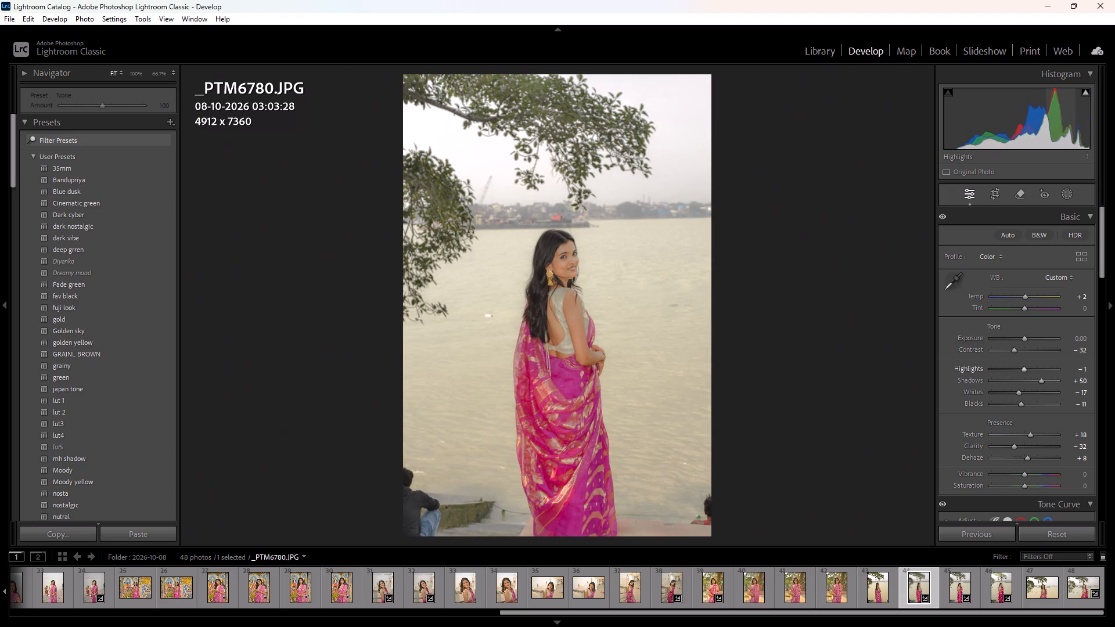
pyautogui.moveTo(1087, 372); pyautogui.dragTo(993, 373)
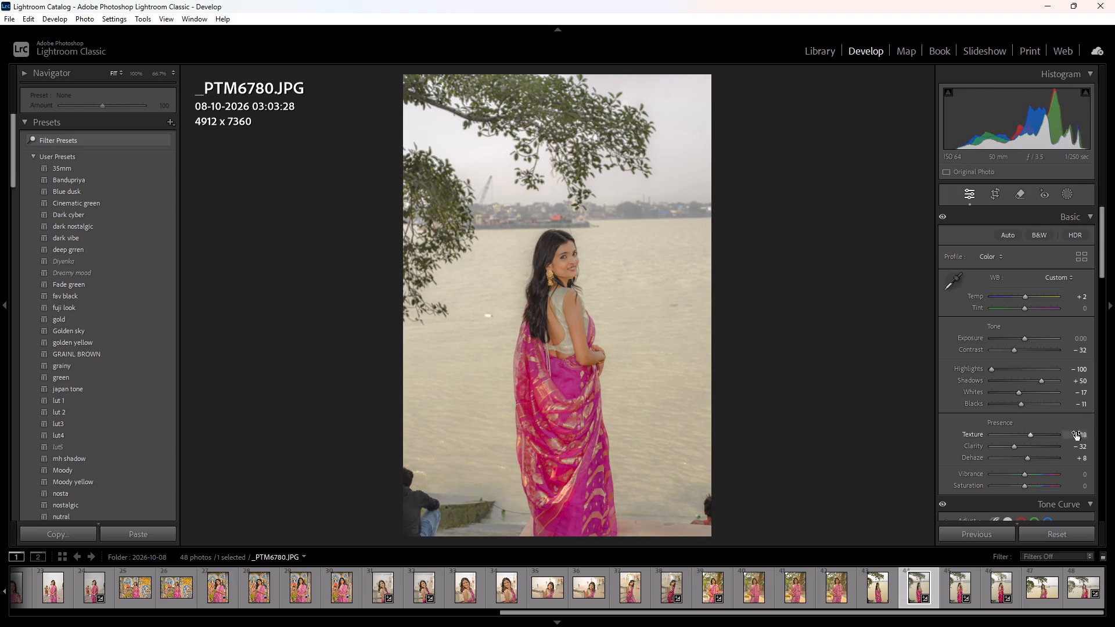
# Raise the Vibrance of _PTM6780.JPG to +11.
pyautogui.scroll(-2, 1076, 432)
pyautogui.moveTo(1078, 313); pyautogui.dragTo(1087, 313)
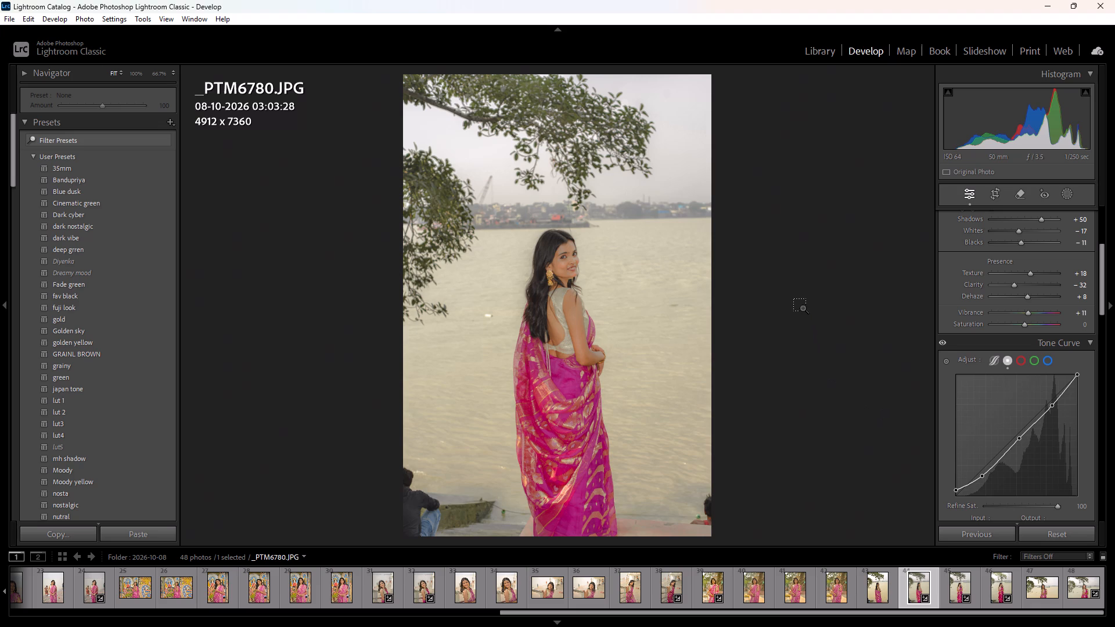
# Export _PTM6780.JPG with the current settings and close the export folder's window.
pyautogui.hotkey('ctrl', 'shift', 'e')
pyautogui.press('Return')
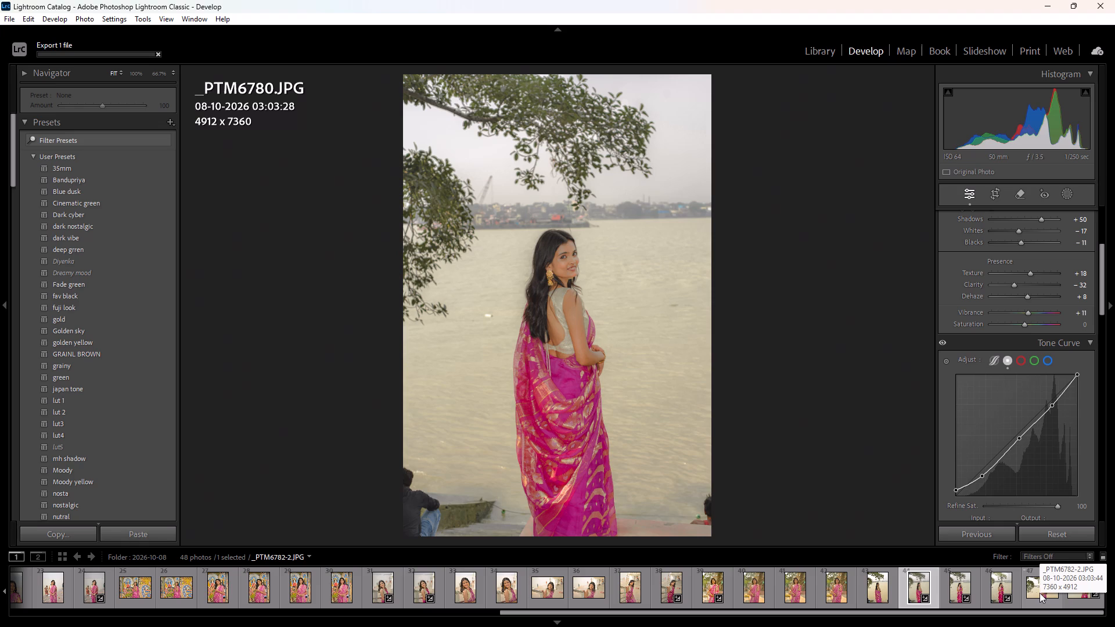
pyautogui.click(1114, 0)
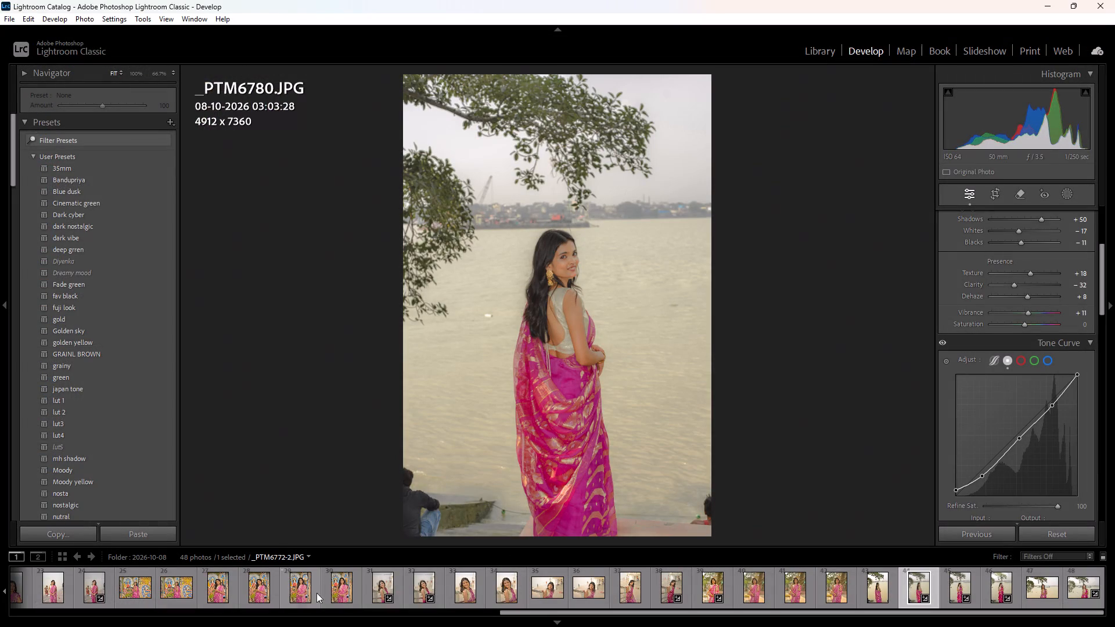
# Open the mural-background portrait _PTM6772.JPG and paste the copied settings onto it.
pyautogui.click(348, 598)
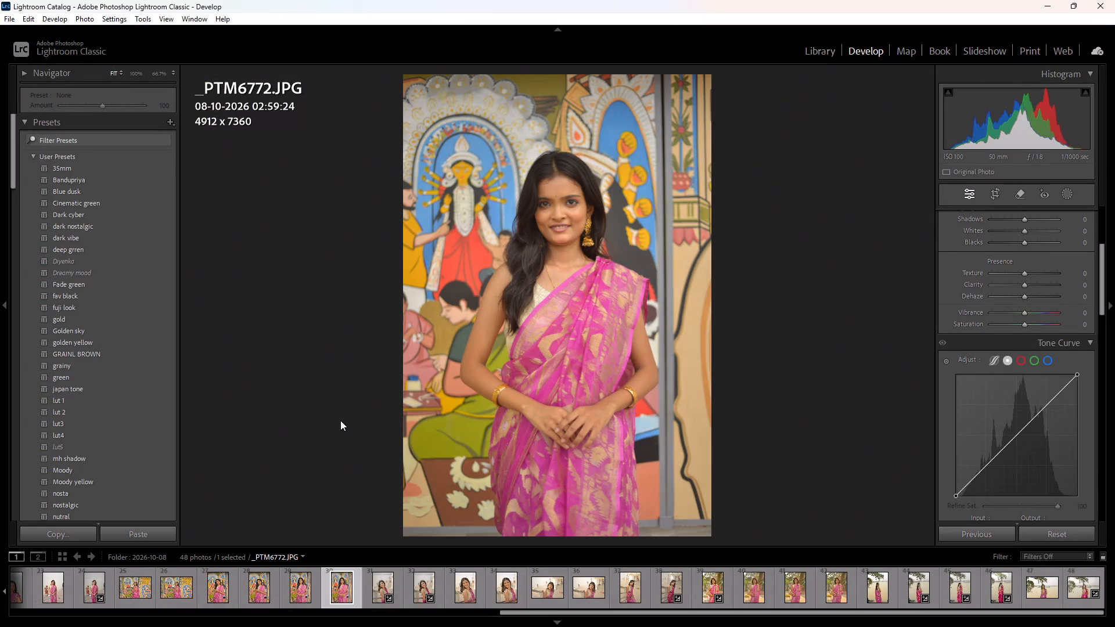
pyautogui.click(145, 534)
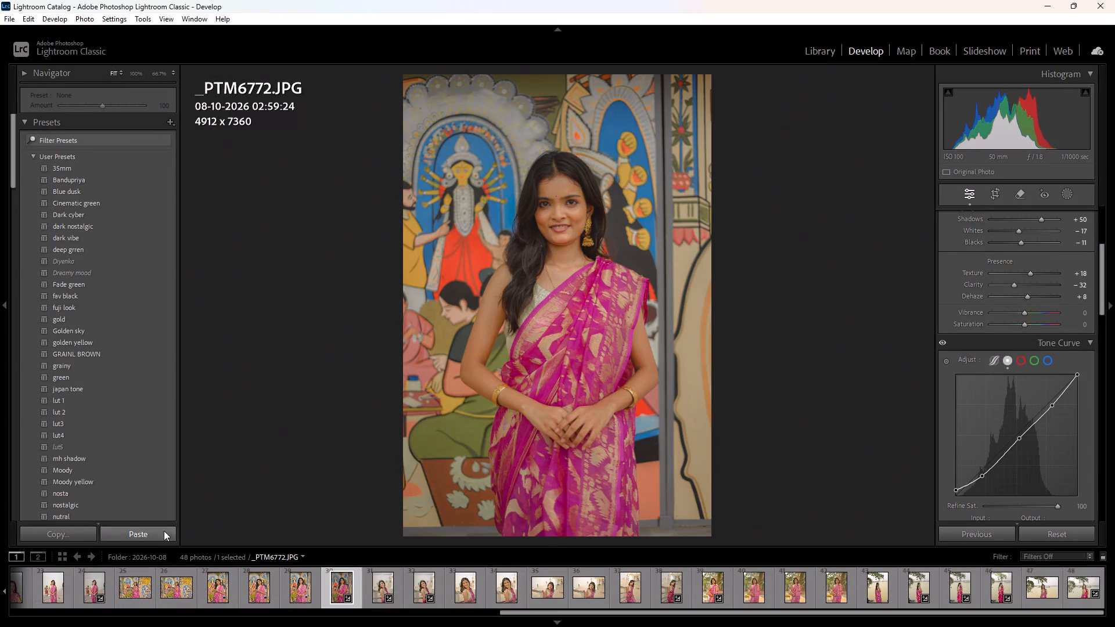
# Brighten _PTM6772.JPG by setting its Exposure to +0.30, and raise its Vibrance to +43.
pyautogui.scroll(5, 1078, 298)
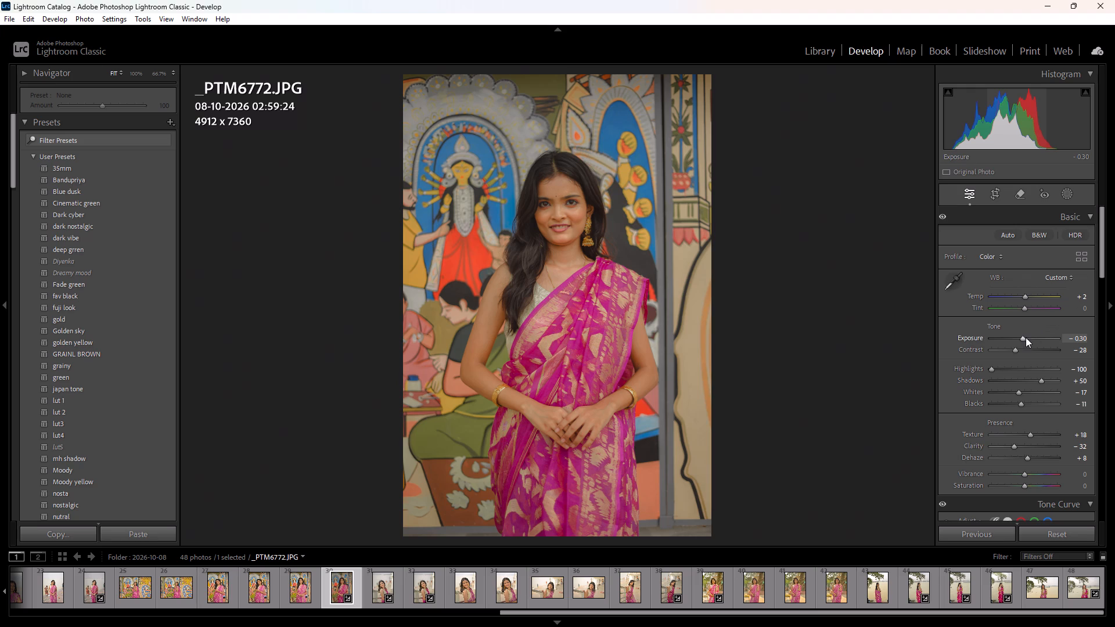
pyautogui.doubleClick(1024, 338)
pyautogui.click(1082, 339)
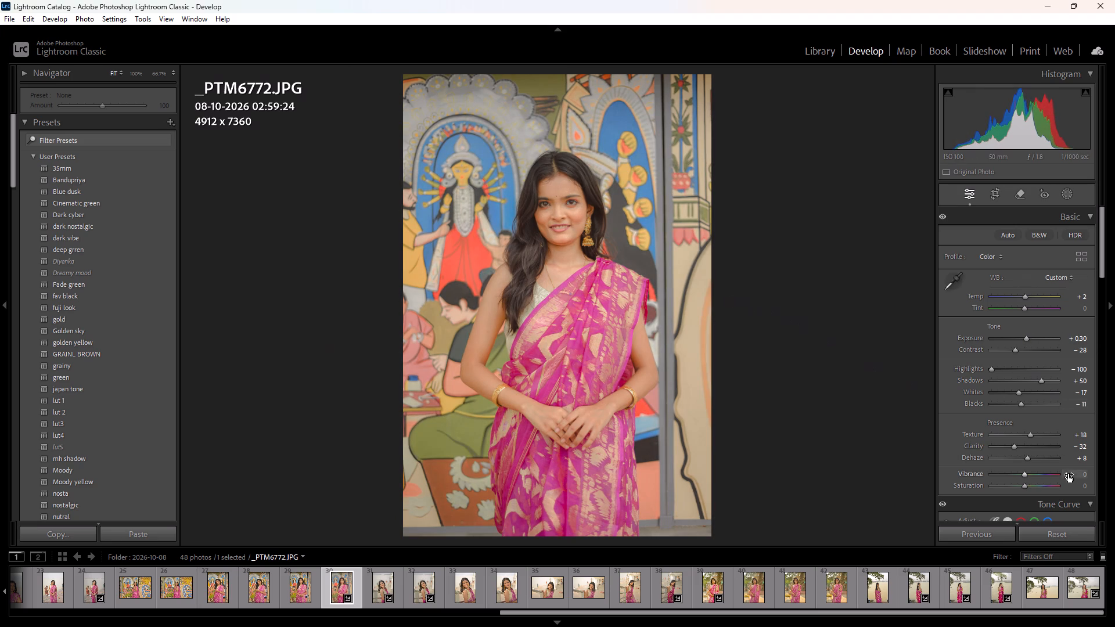
pyautogui.moveTo(1081, 474); pyautogui.dragTo(1109, 473)
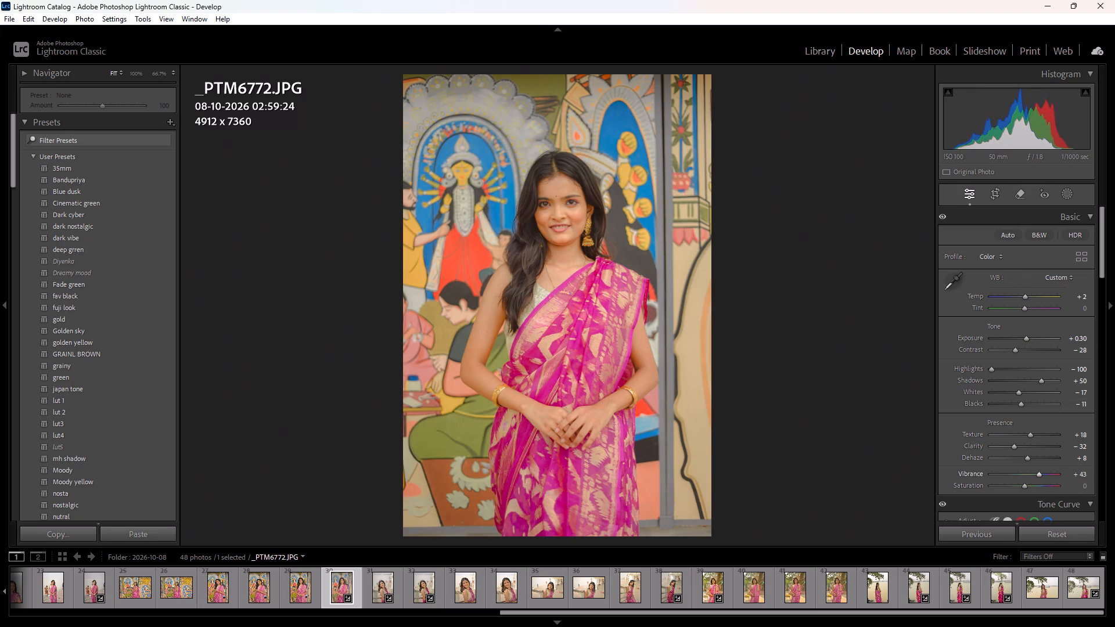
# Fine-tune the Vibrance of _PTM6772.JPG to +40.
pyautogui.moveTo(1109, 473); pyautogui.dragTo(1107, 473)
# Export _PTM6772.JPG with the current export settings and close the export folder's window.
pyautogui.hotkey('ctrl', 'shift', 'e')
pyautogui.press('Return')
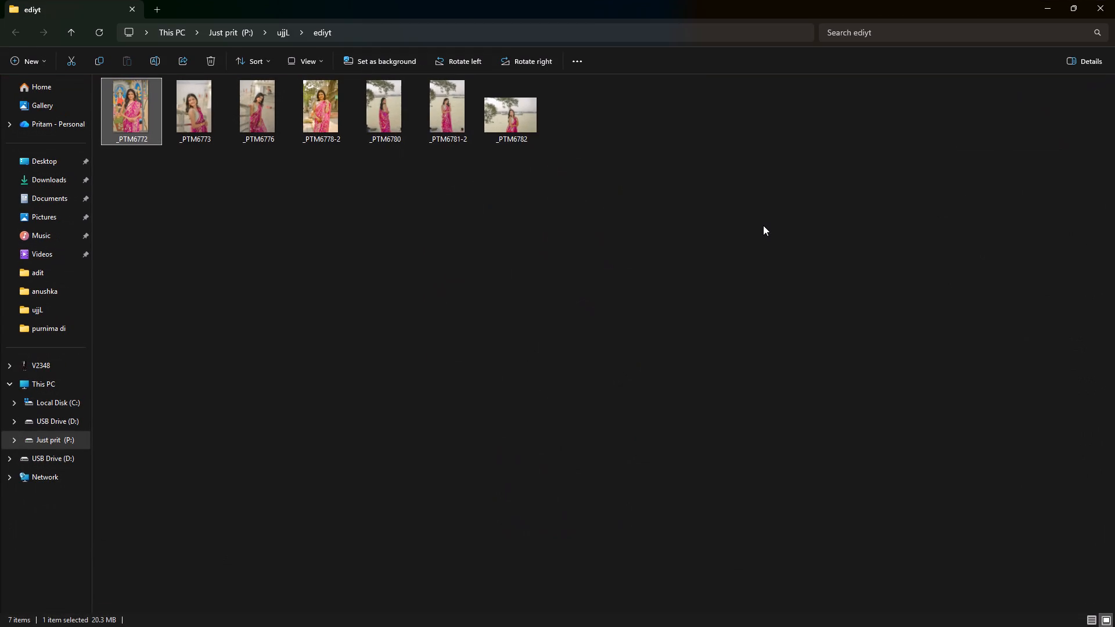
pyautogui.click(1114, 0)
# Switch to WhatsApp.
pyautogui.click(656, 608)
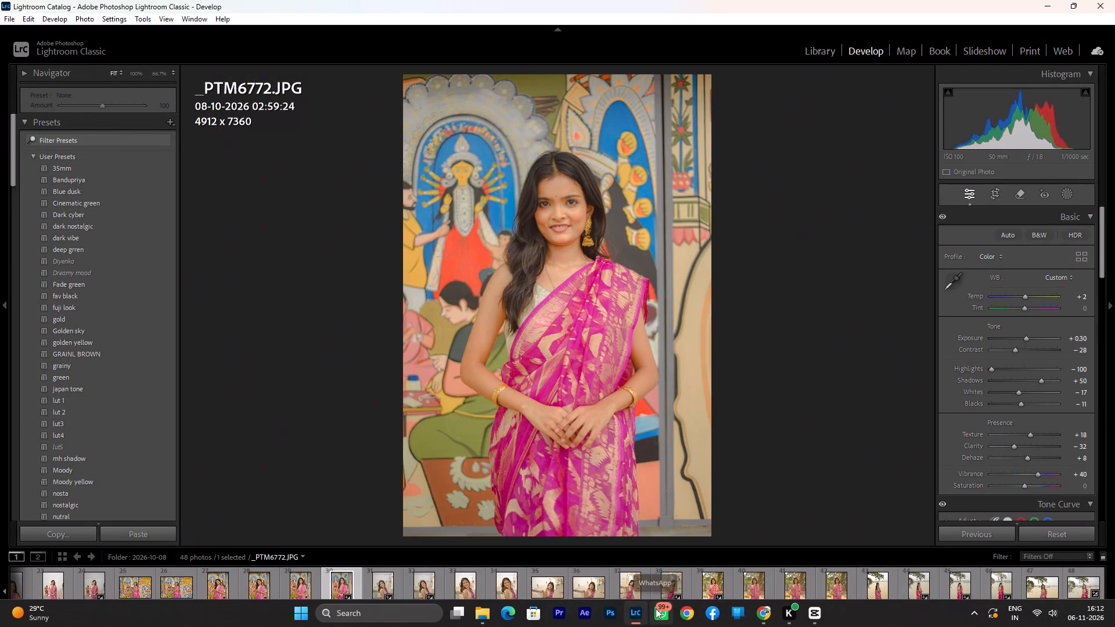
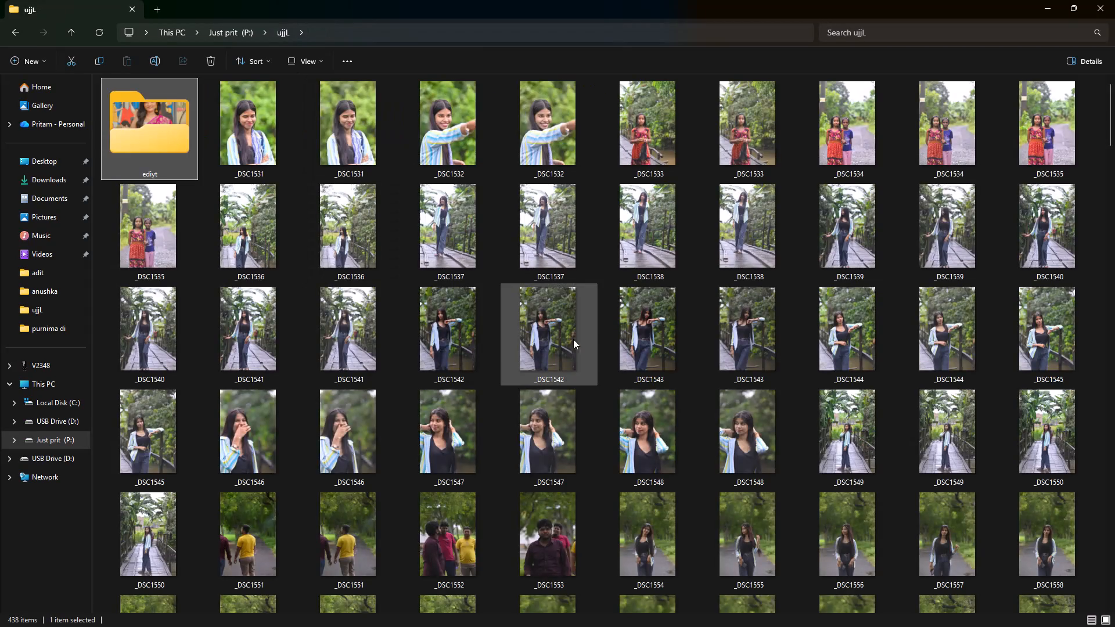
# Examine the saree portraits at the end of the ujjL folder, and switch back to the Lightroom Classic filmstrip.
pyautogui.scroll(-18, 562, 347)
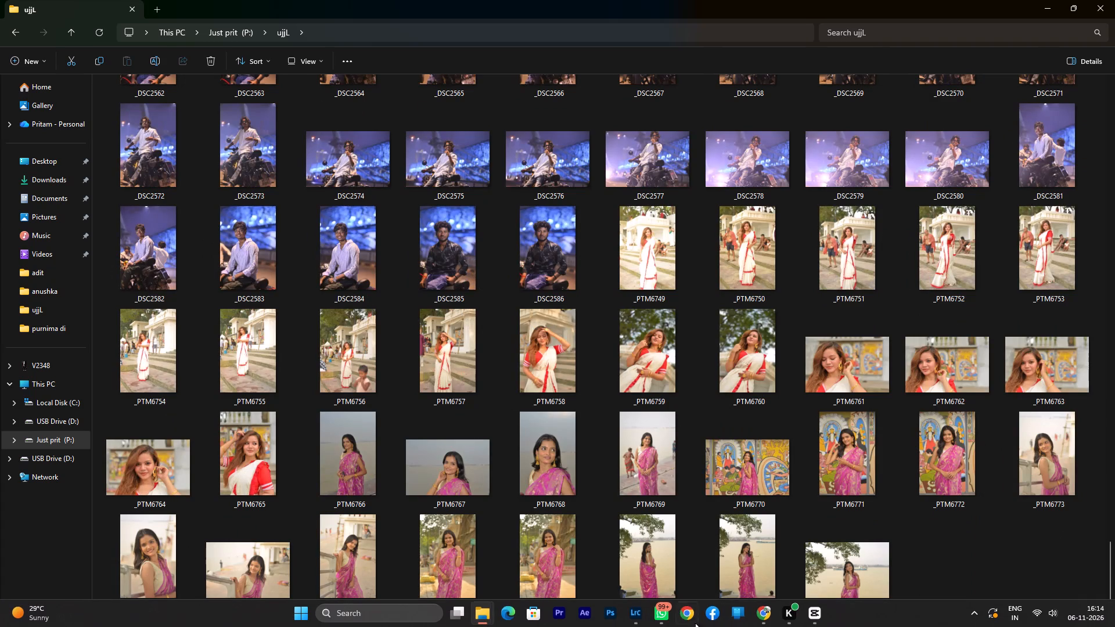
pyautogui.click(634, 610)
pyautogui.scroll(-6, 876, 585)
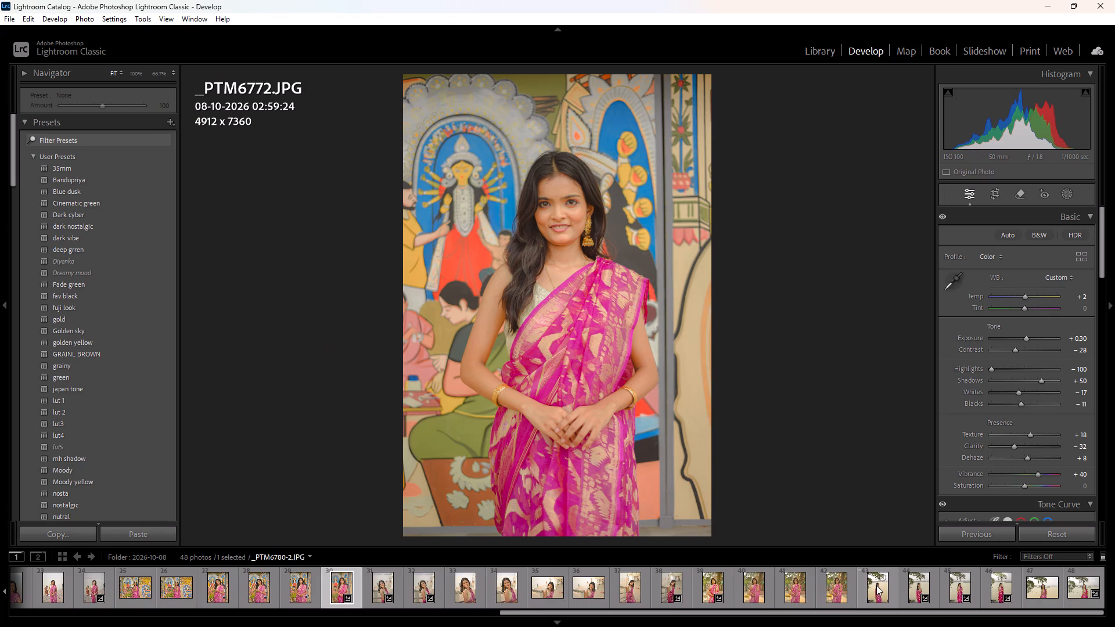
# Open the landscape riverside portrait _PTM6775.JPG, paste the copied settings onto it, and apply the 35mm preset over them.
pyautogui.click(585, 592)
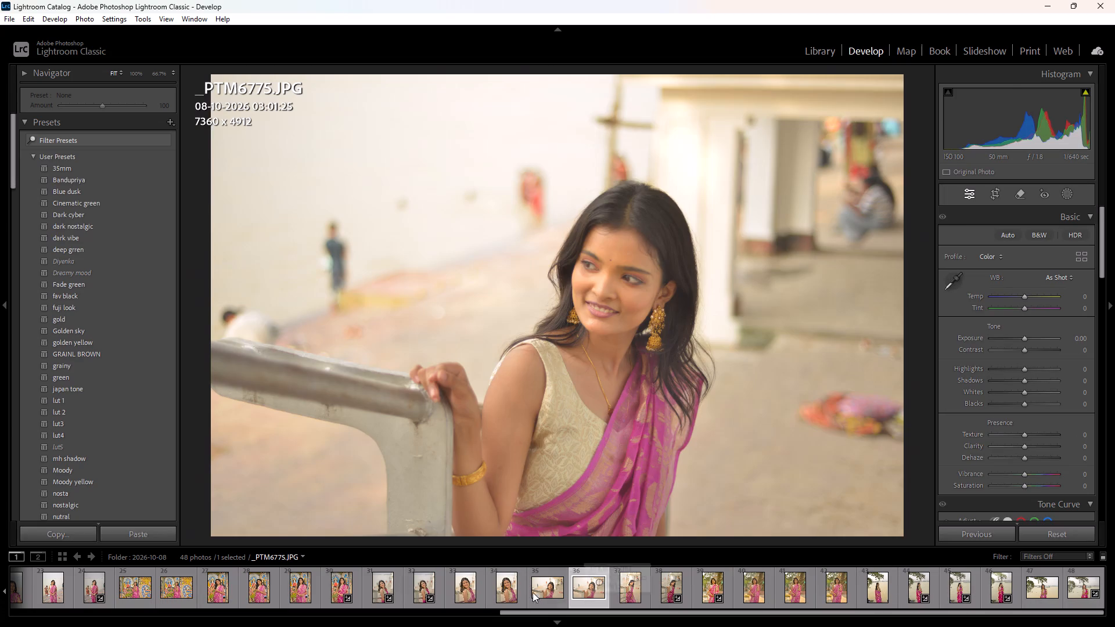
pyautogui.click(151, 535)
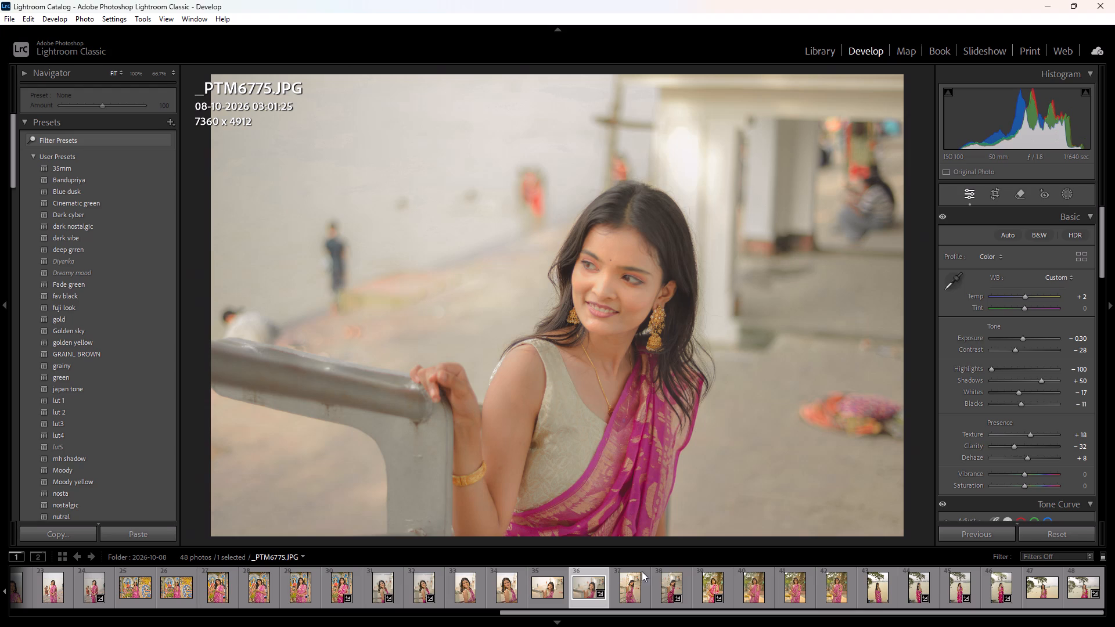
pyautogui.click(78, 172)
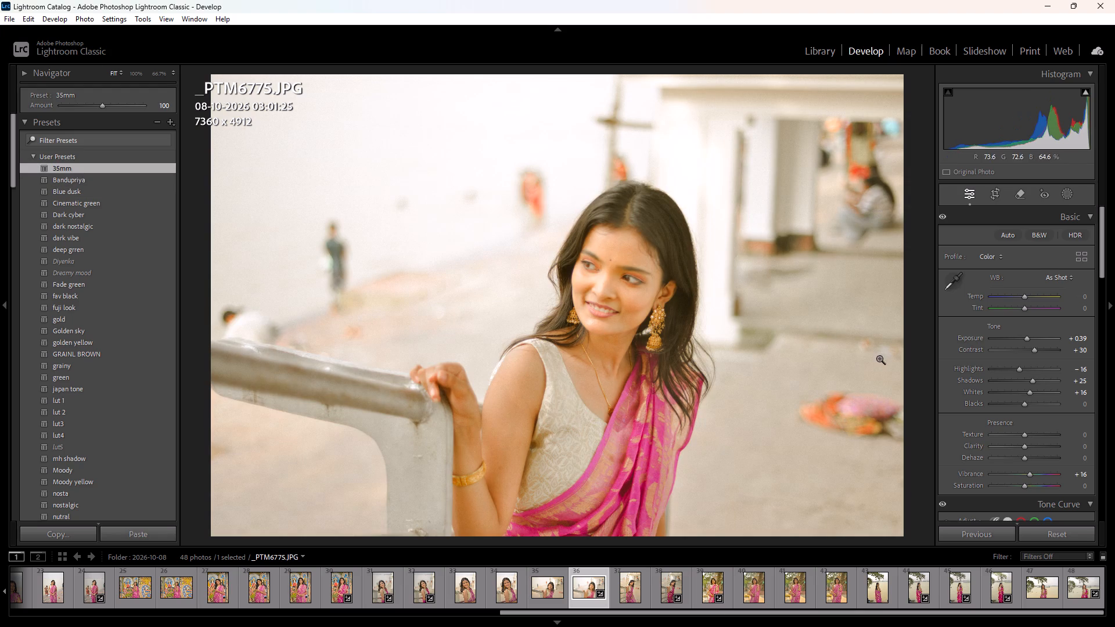
# Lower the Highlights of _PTM6775.JPG to -100 and raise its Contrast to +42.
pyautogui.moveTo(1080, 369); pyautogui.dragTo(1010, 369)
pyautogui.click(1086, 349)
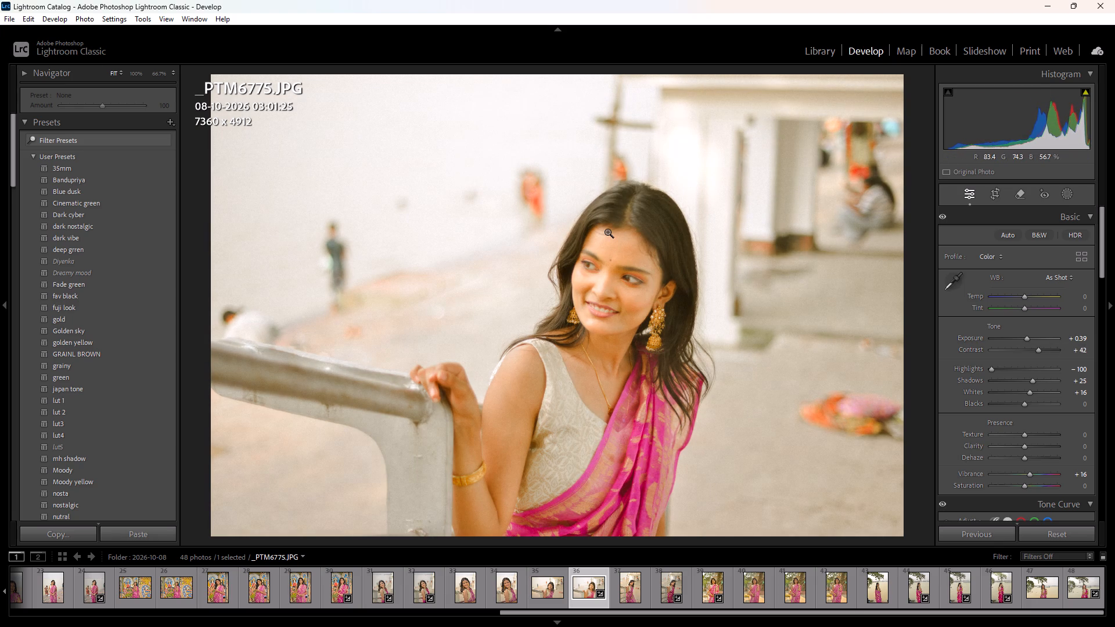
# Shape the tone curve of _PTM6775.JPG with lowered highlights, a midtone point, a shadow point near 55/47, and the black point lifted to output 16.
pyautogui.scroll(-3, 997, 379)
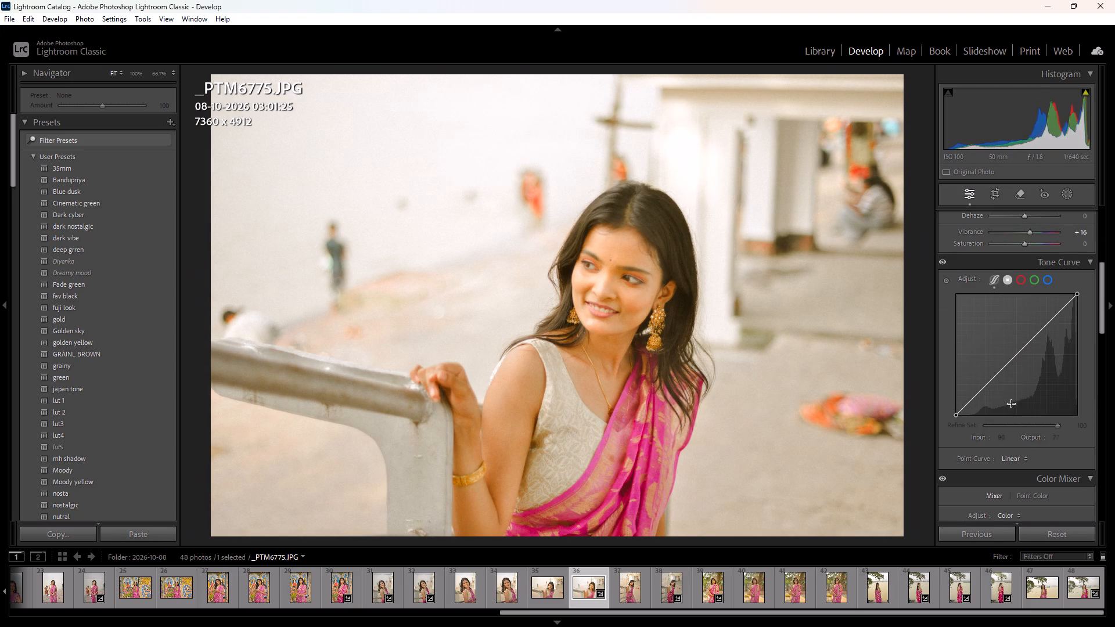
pyautogui.moveTo(1048, 325); pyautogui.dragTo(1053, 327)
pyautogui.moveTo(1022, 361); pyautogui.dragTo(1015, 355)
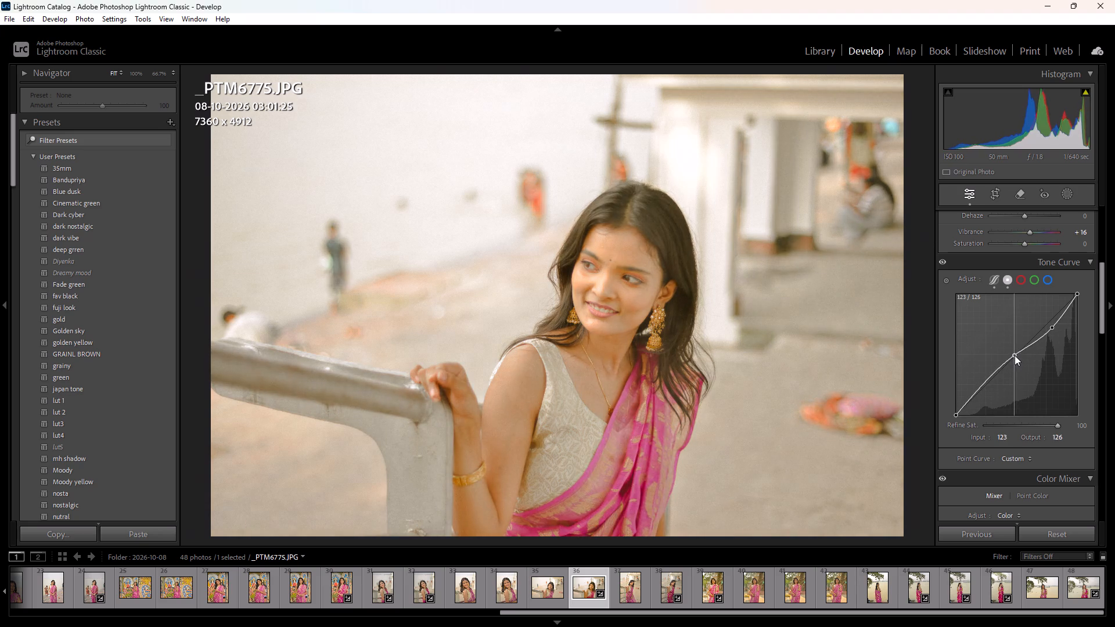
pyautogui.moveTo(1015, 355); pyautogui.dragTo(1020, 356)
pyautogui.click(980, 390)
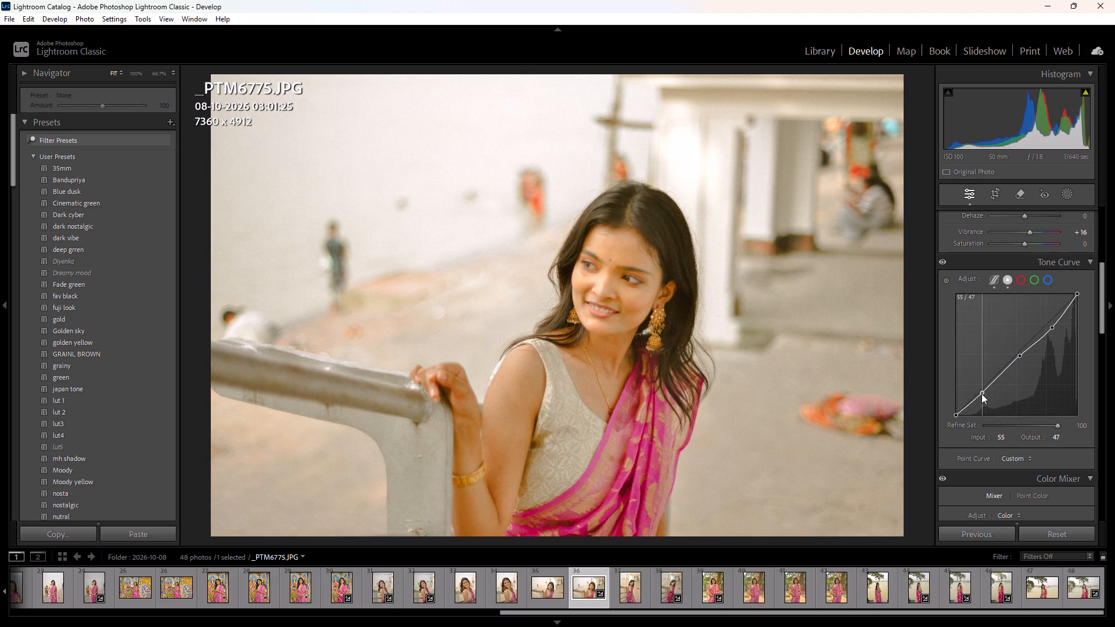
pyautogui.moveTo(955, 415); pyautogui.dragTo(952, 412)
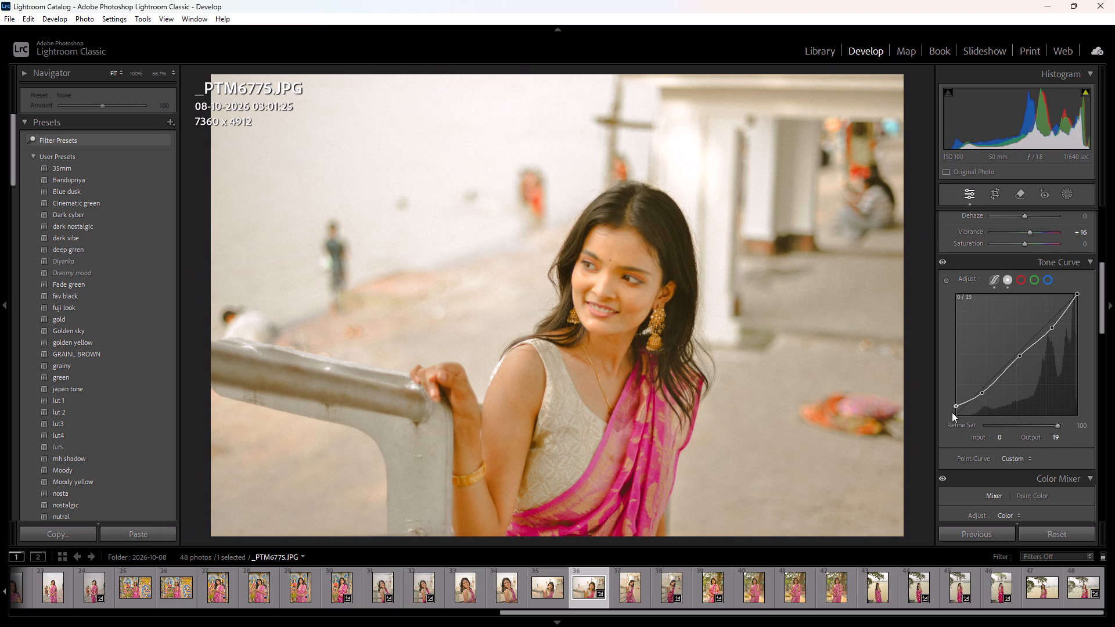
pyautogui.moveTo(952, 412); pyautogui.dragTo(951, 409)
# Export _PTM6775.JPG with the current settings and close the export folder's window.
pyautogui.hotkey('ctrl', 'shift', 'e')
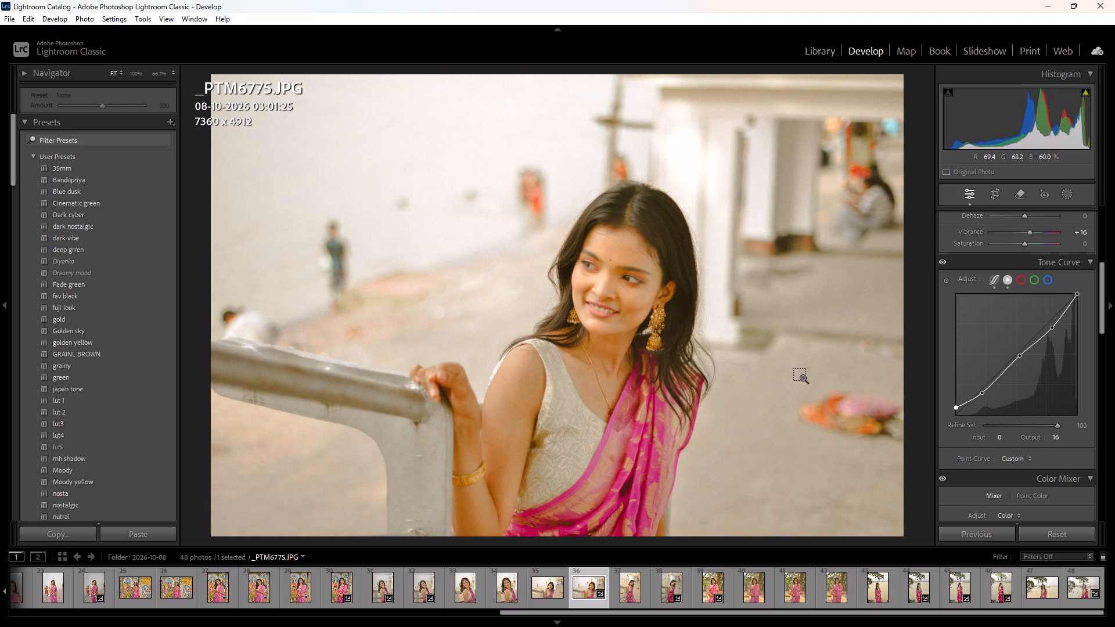
pyautogui.press('Return')
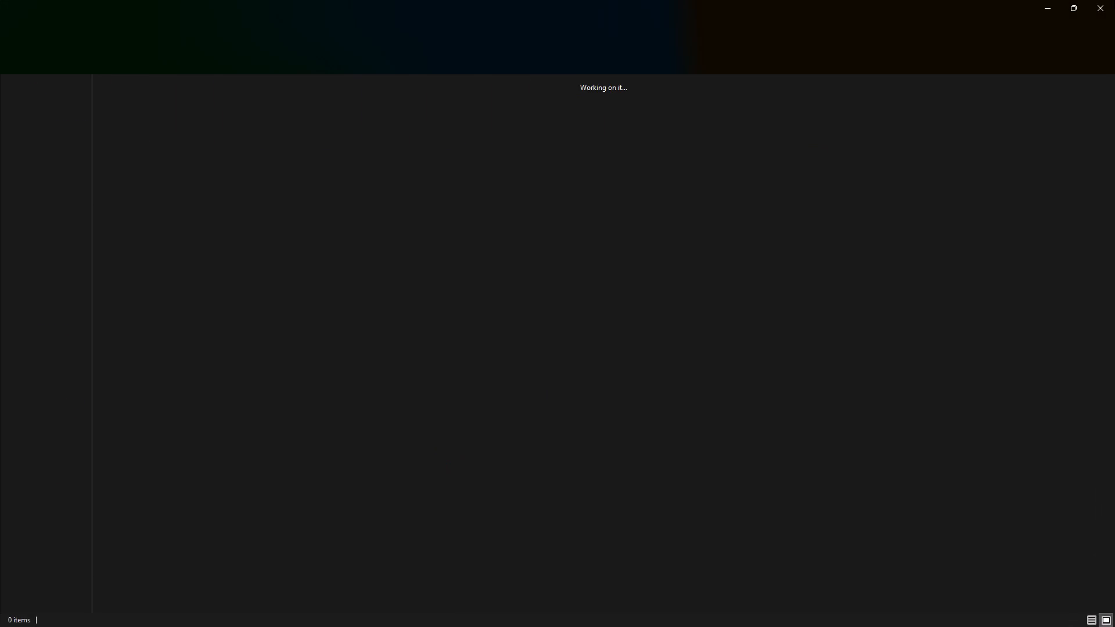
pyautogui.click(1114, 0)
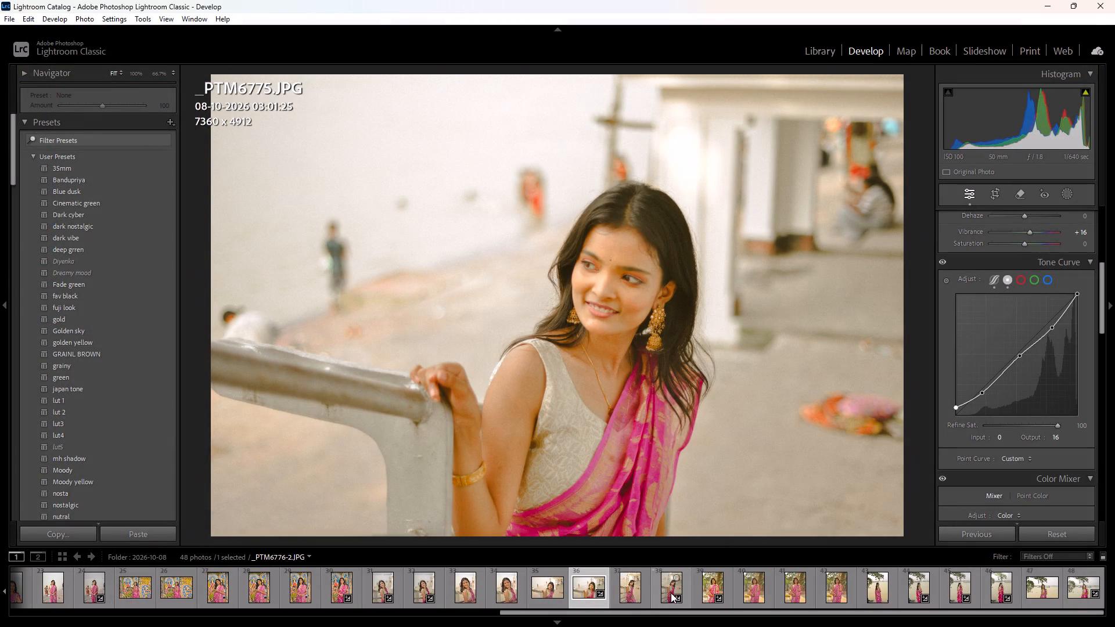
# Copy the develop settings of _PTM6776.JPG with Masking included.
pyautogui.click(663, 593)
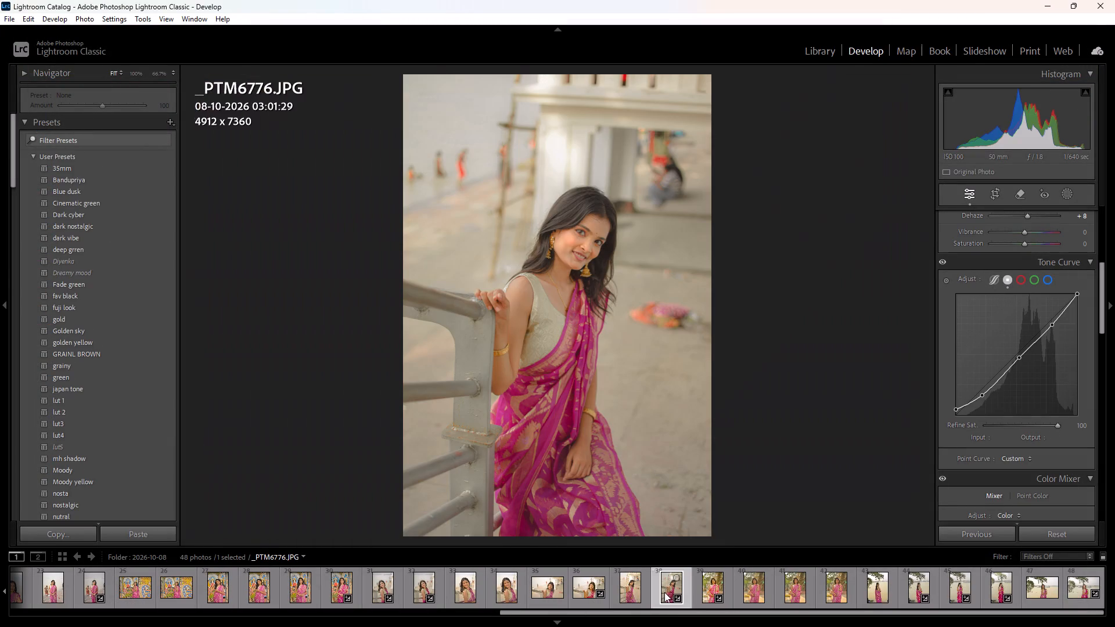
pyautogui.click(75, 531)
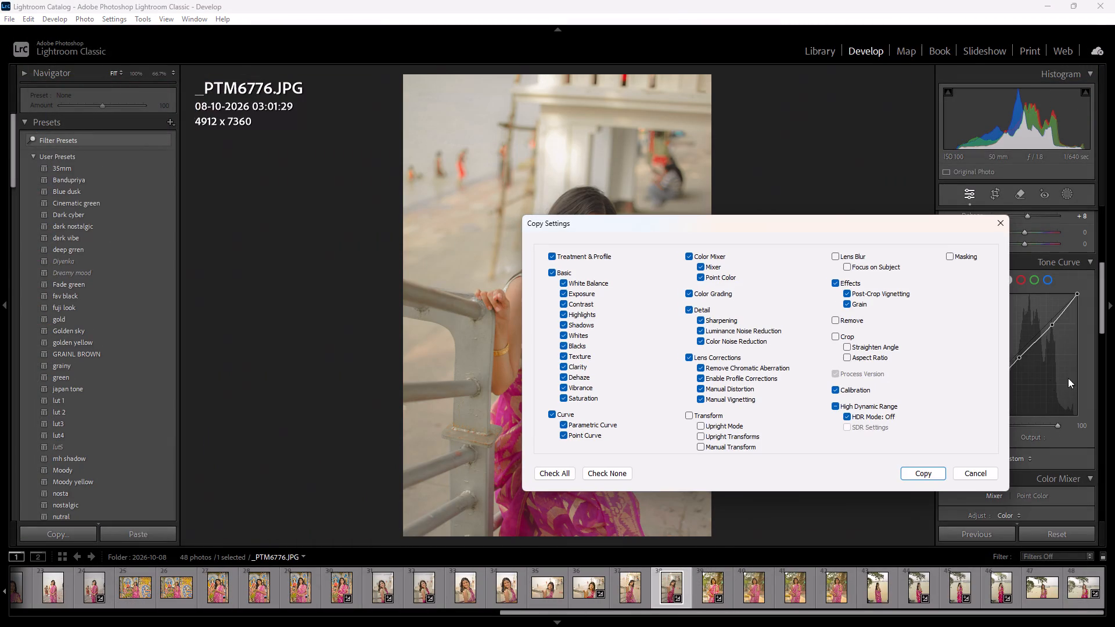
pyautogui.click(951, 258)
pyautogui.click(922, 472)
# Paste the copied settings onto _PTM6775-2.JPG and onto the close-up portrait _PTM6774.JPG.
pyautogui.click(537, 595)
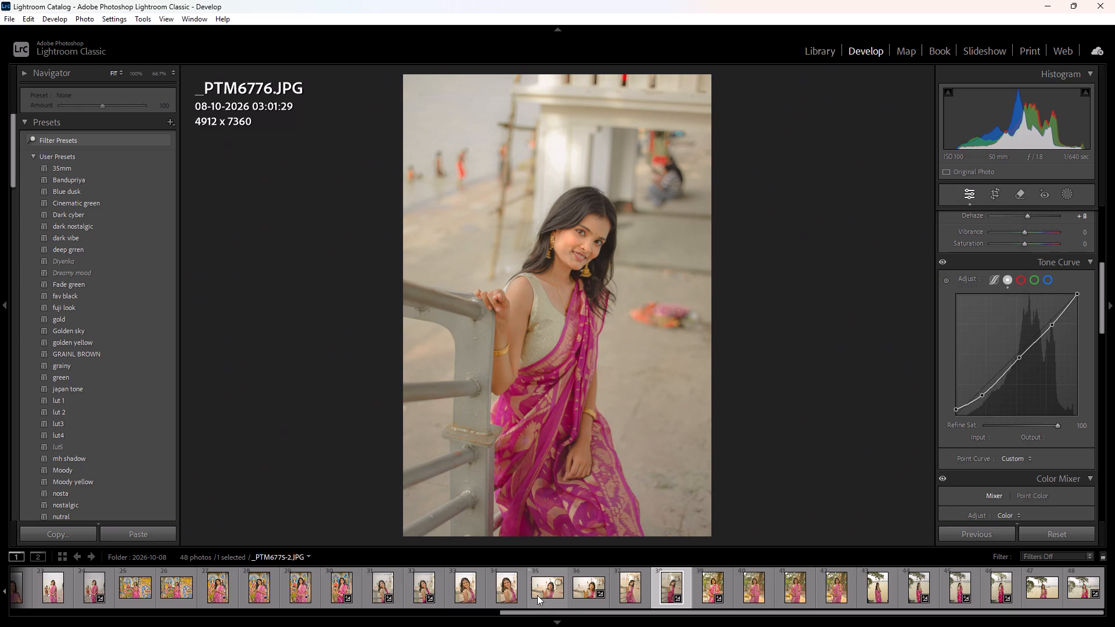
pyautogui.click(138, 530)
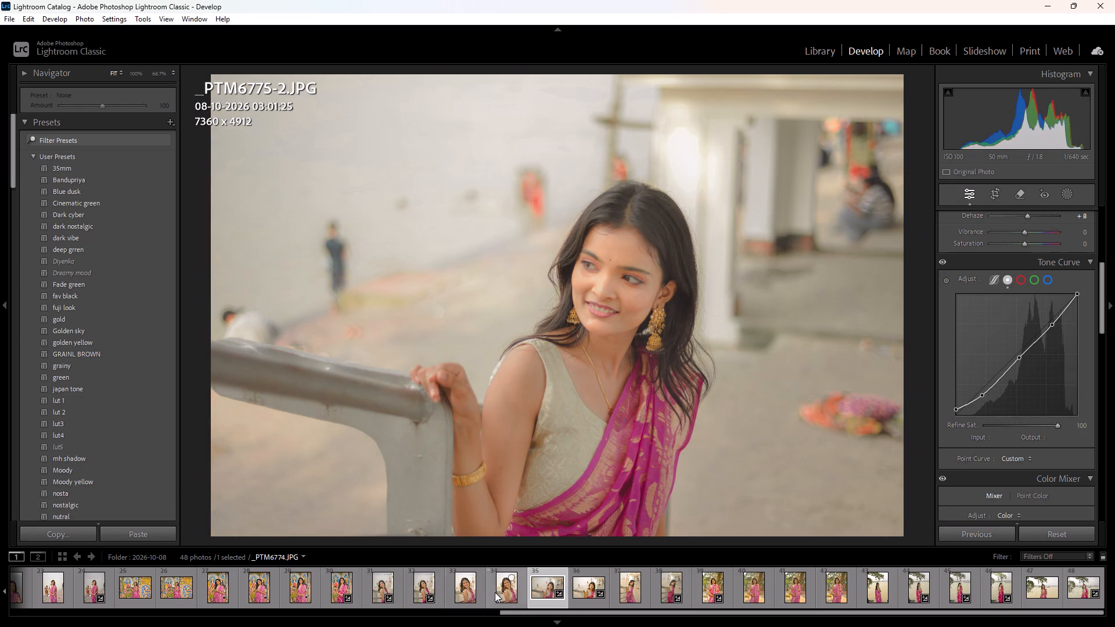
pyautogui.click(499, 593)
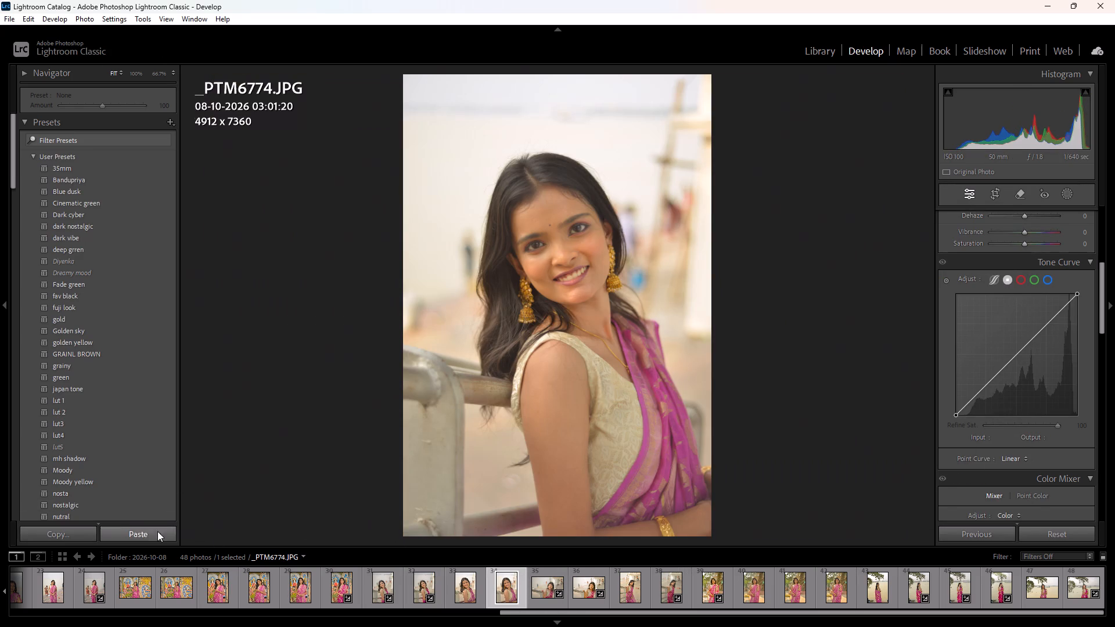
pyautogui.click(154, 535)
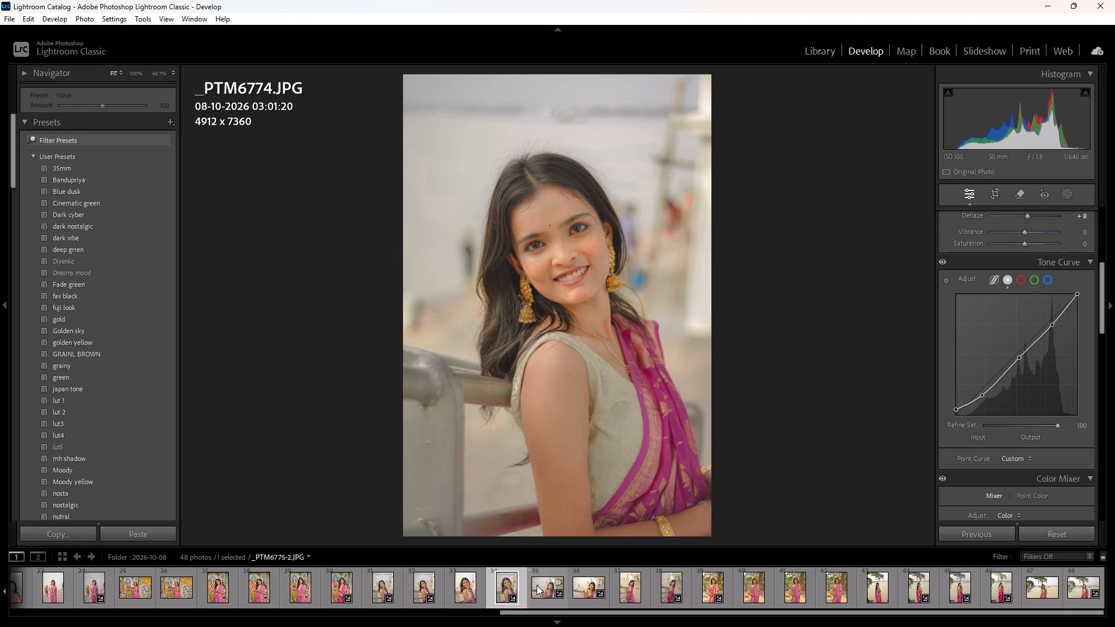
# Export _PTM6774.JPG and _PTM6775-2.JPG with the current export settings.
pyautogui.hotkey('ctrl', 'shift', 'e')
pyautogui.press('Return')
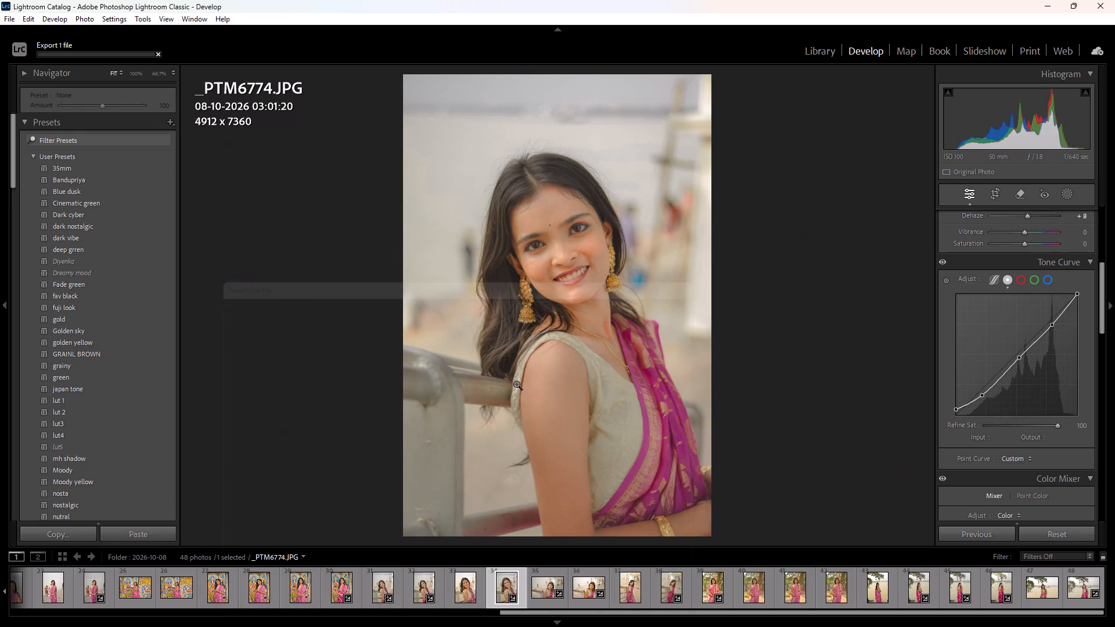
pyautogui.click(536, 584)
pyautogui.hotkey('ctrl', 'shift', 'e')
pyautogui.hotkey('shift', 'Return')
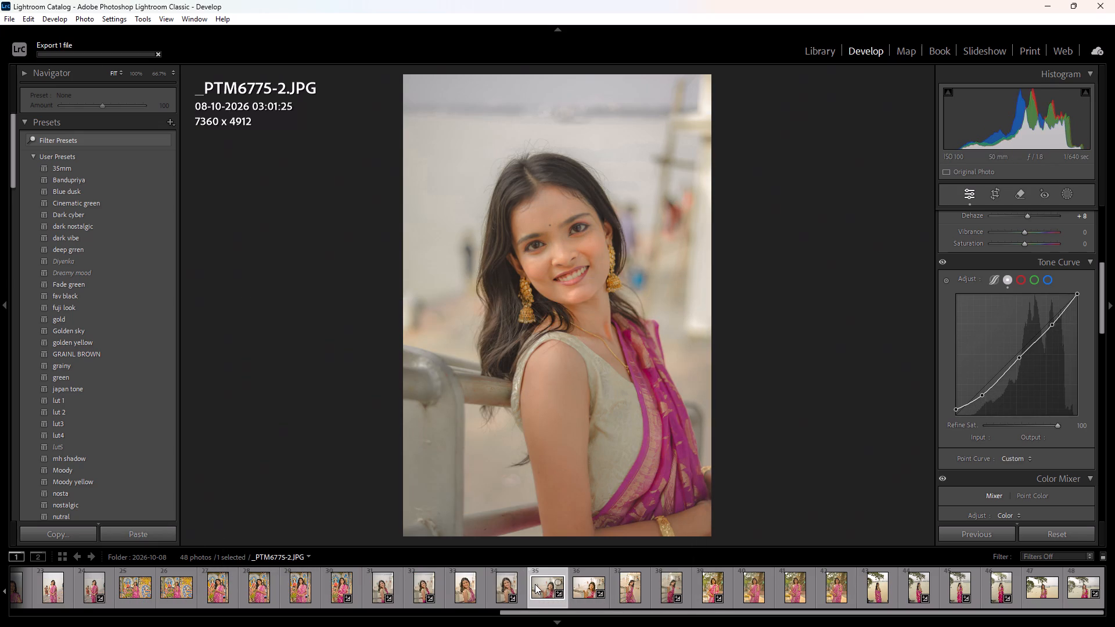
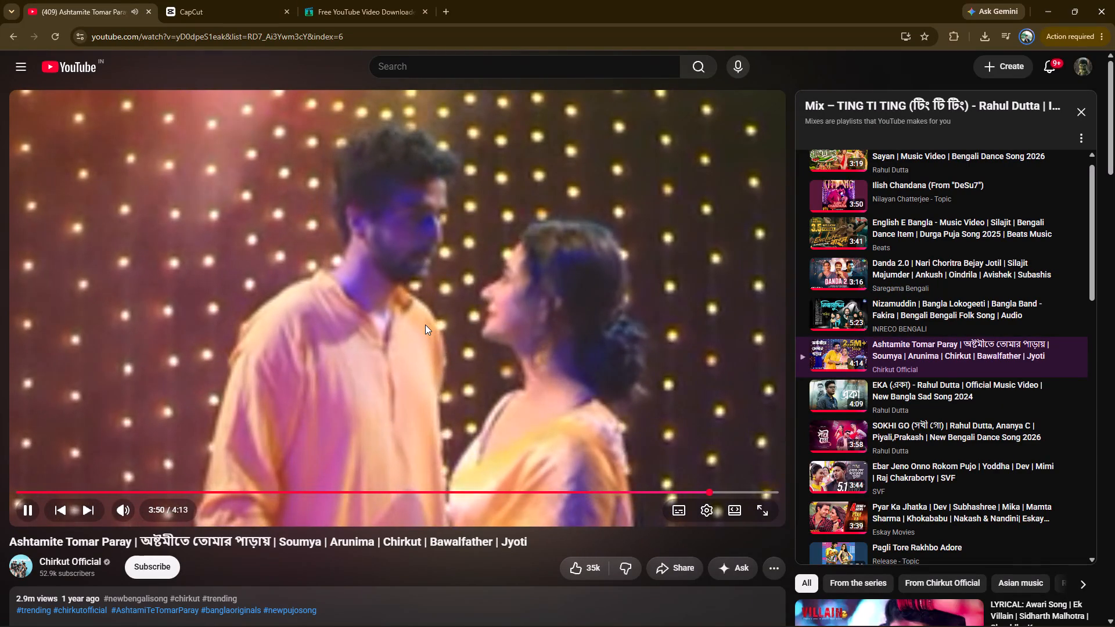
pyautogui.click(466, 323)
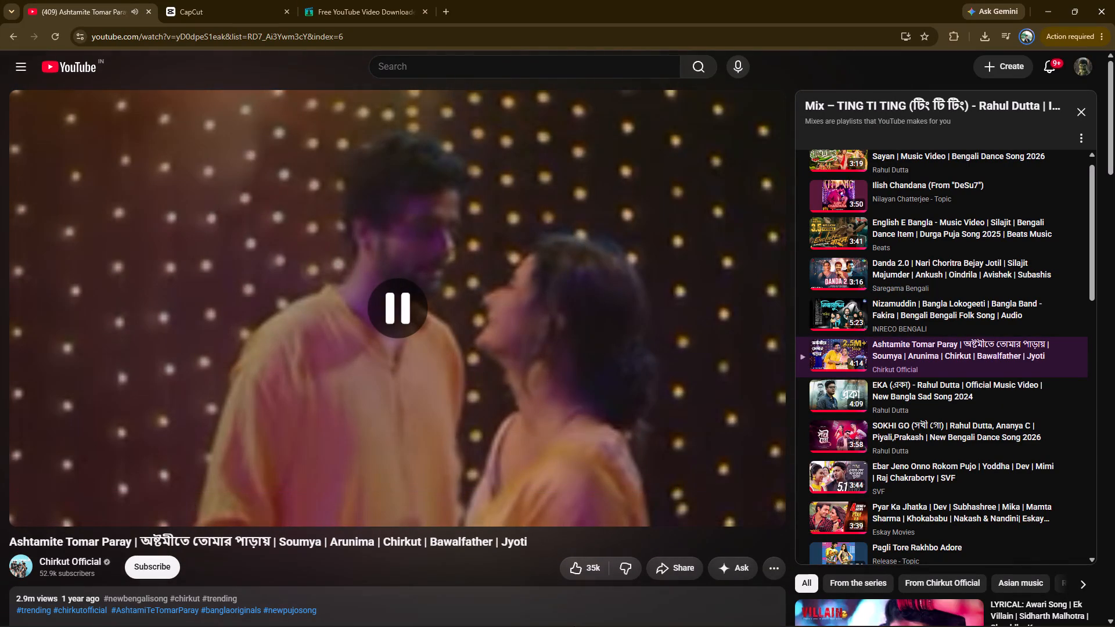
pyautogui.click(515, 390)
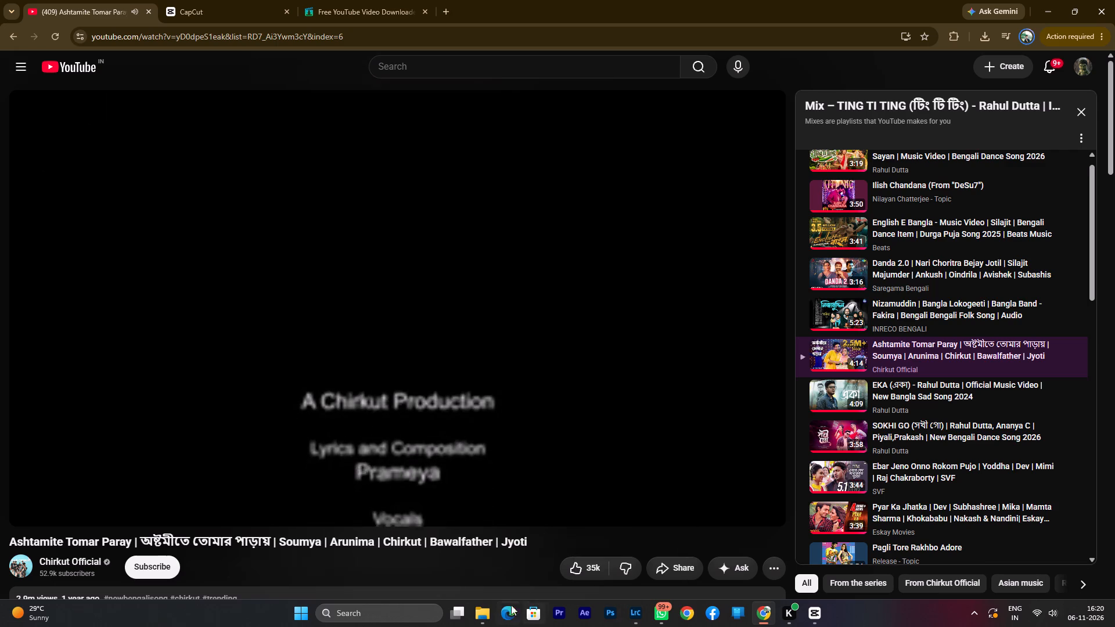
# Switch to File Explorer and open the purnima di folder on the Just prit (P:) drive.
pyautogui.click(437, 557)
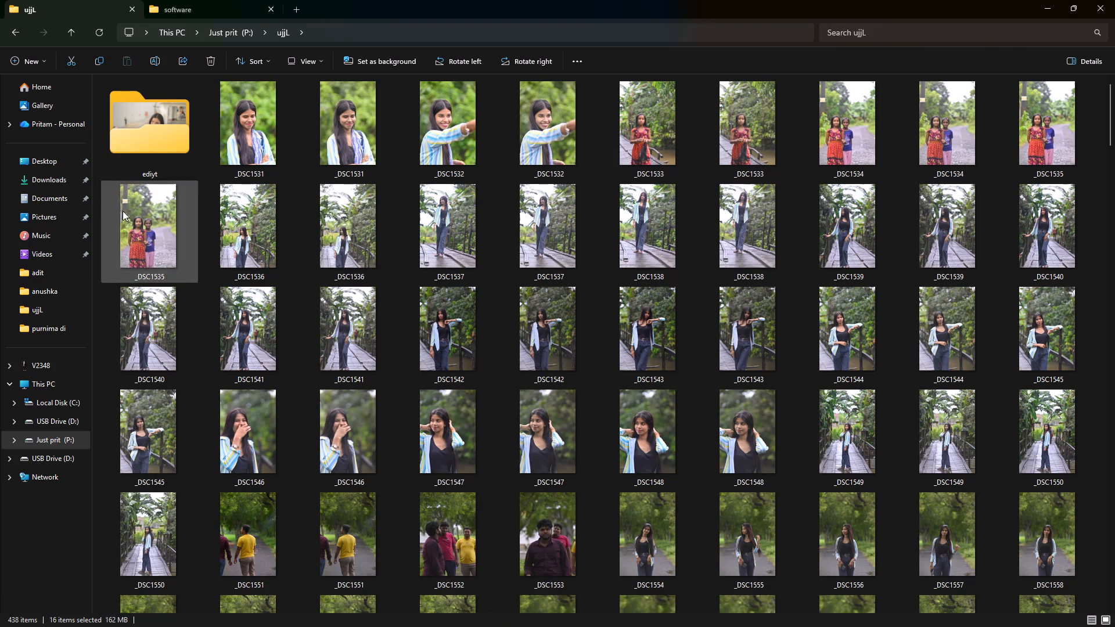
pyautogui.click(248, 34)
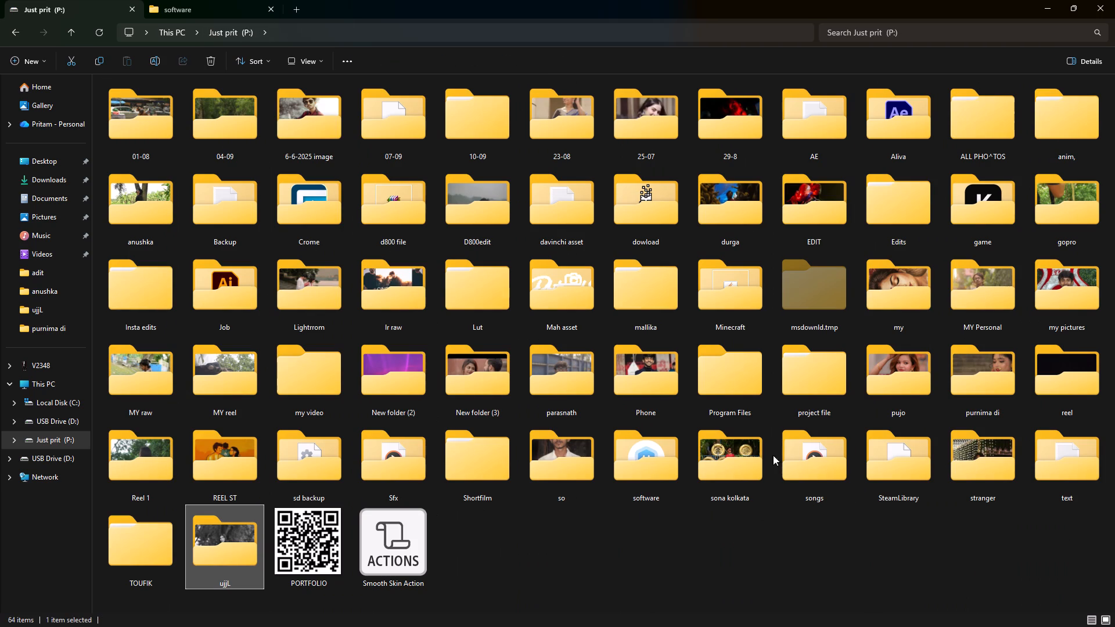
pyautogui.doubleClick(977, 381)
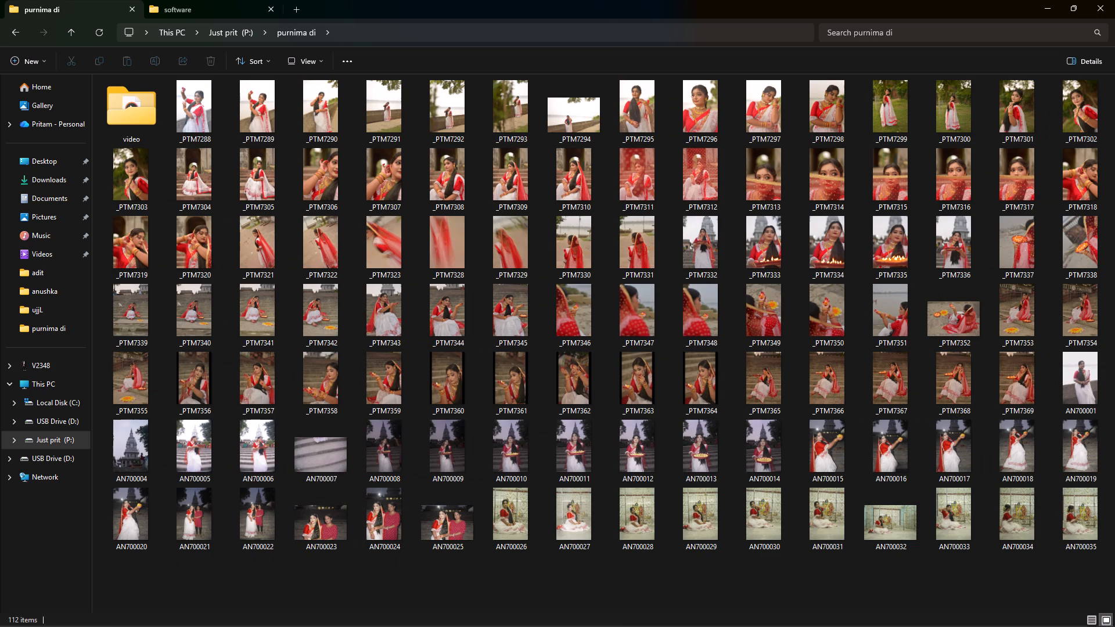
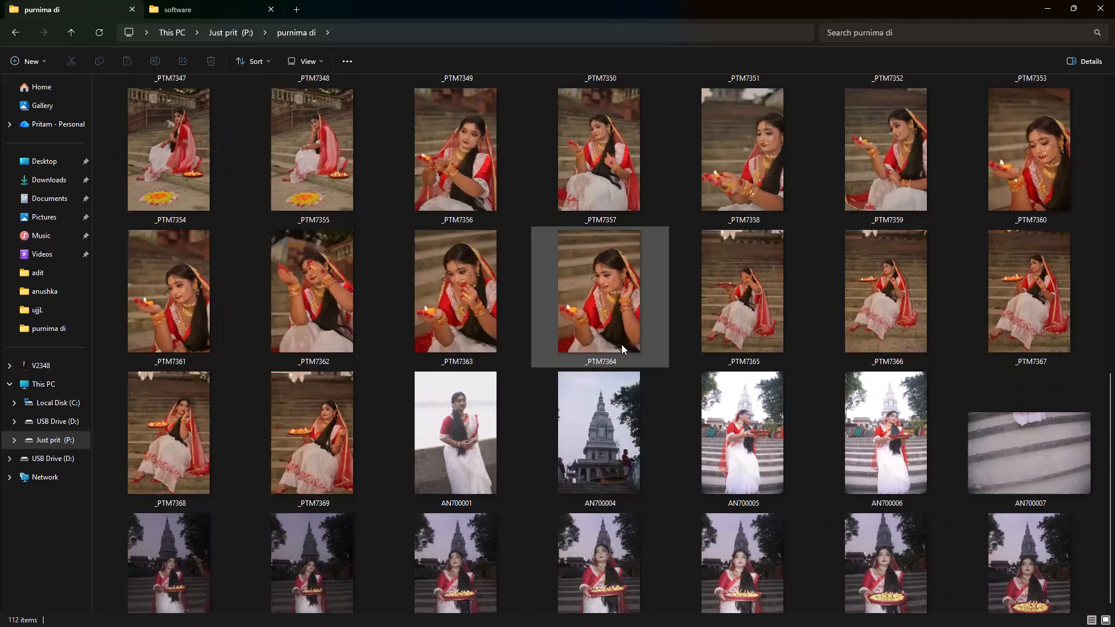
# Look through the saree portrait thumbnails in the purnima di folder, from the AN7000 shots back to the _PTM73 shots.
pyautogui.scroll(-6, 621, 344)
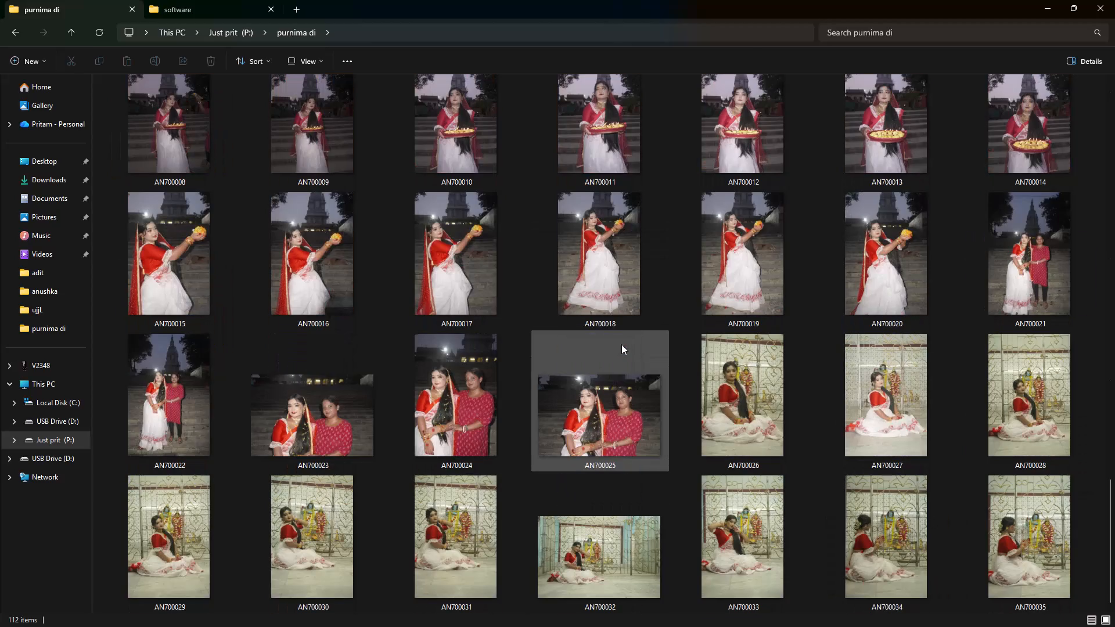
pyautogui.scroll(1, 621, 344)
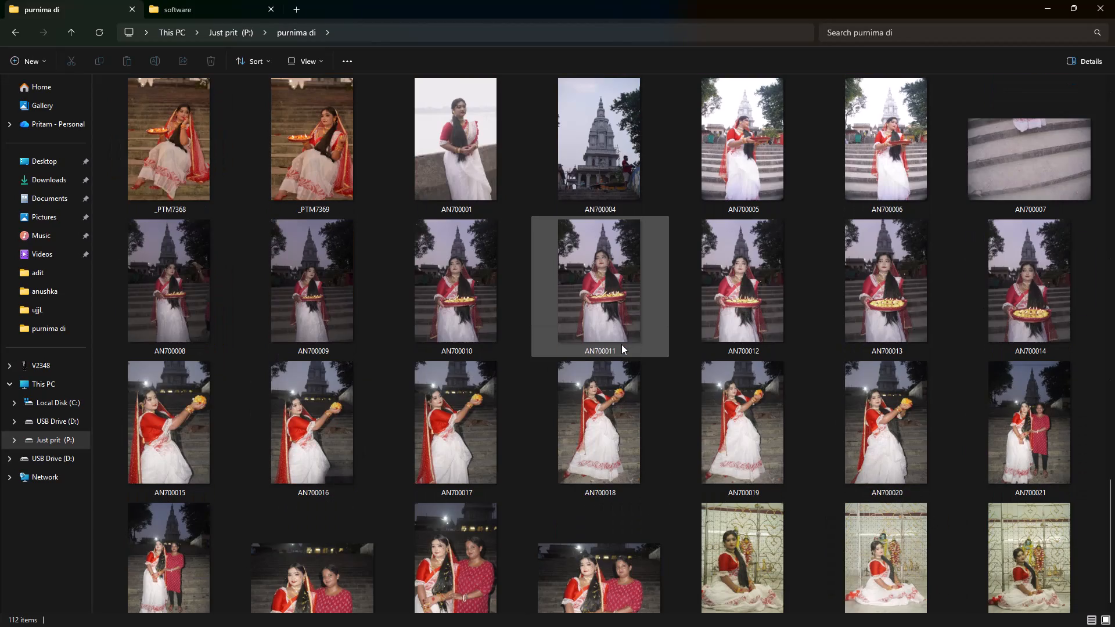
pyautogui.scroll(1, 621, 344)
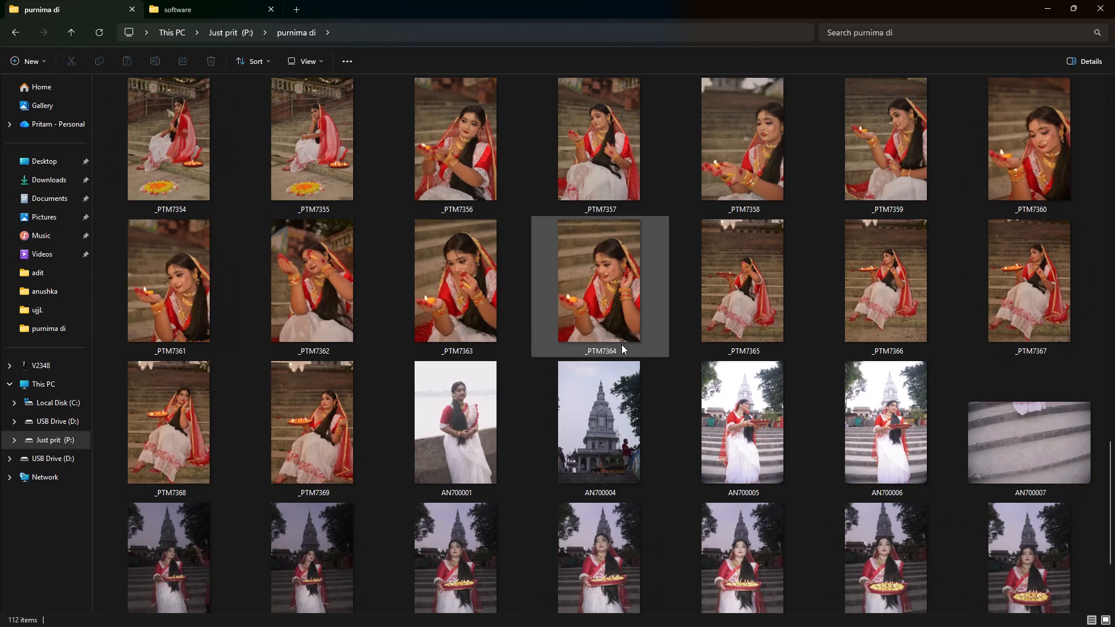
pyautogui.scroll(1, 621, 344)
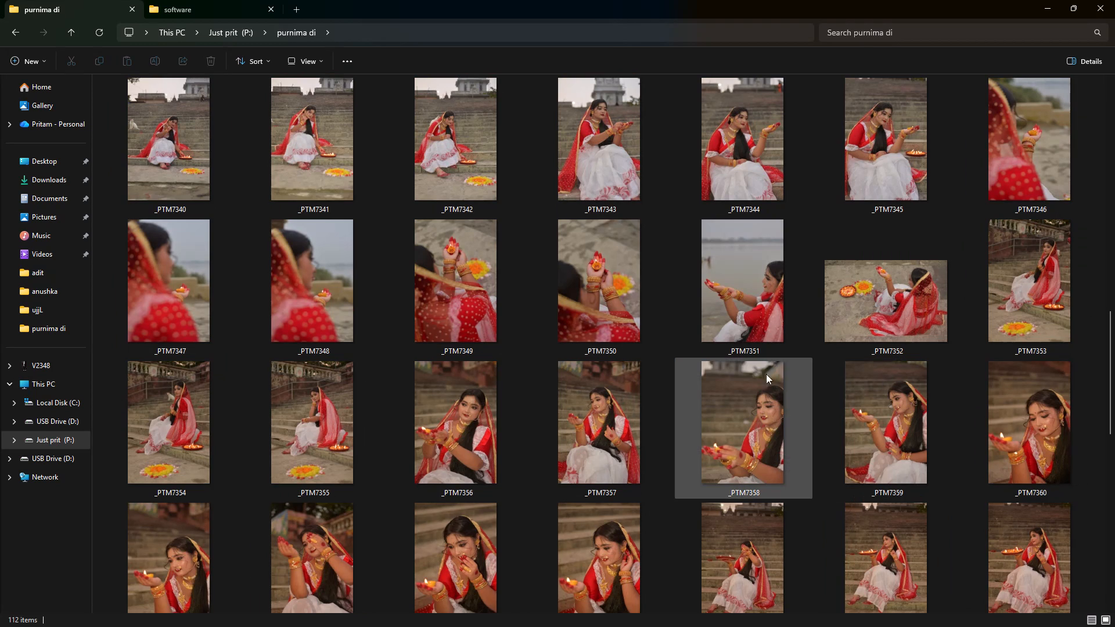
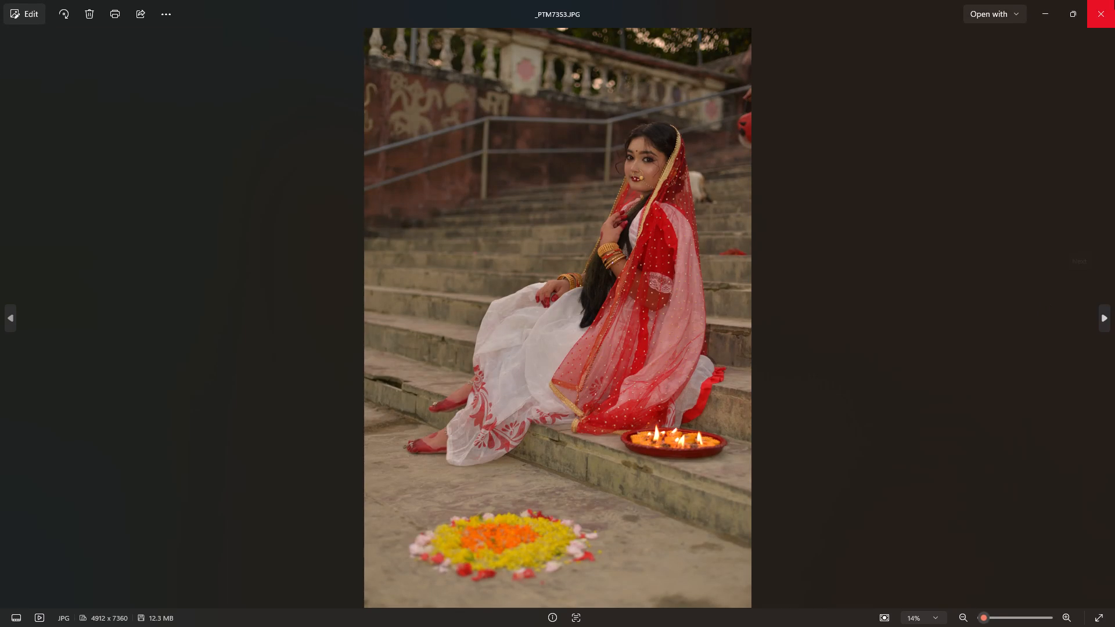
# Close the photo preview and carry _PTM7353 from the purnima di folder over to Lightroom Classic's Library module for import.
pyautogui.click(1114, 0)
pyautogui.moveTo(1046, 293); pyautogui.dragTo(588, 626)
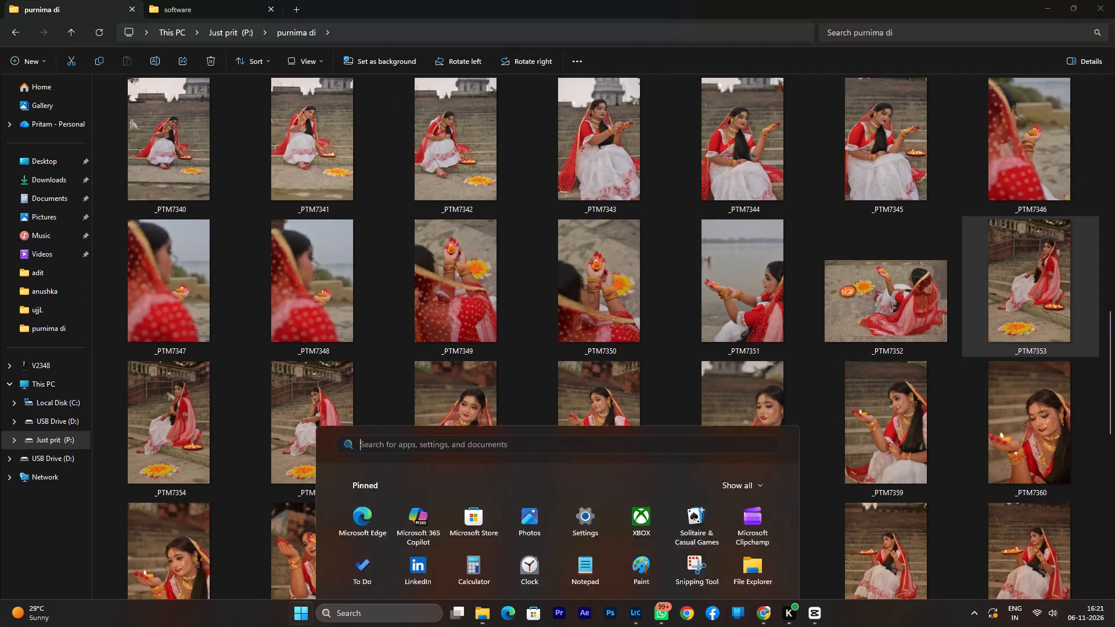
pyautogui.moveTo(588, 626); pyautogui.dragTo(494, 83)
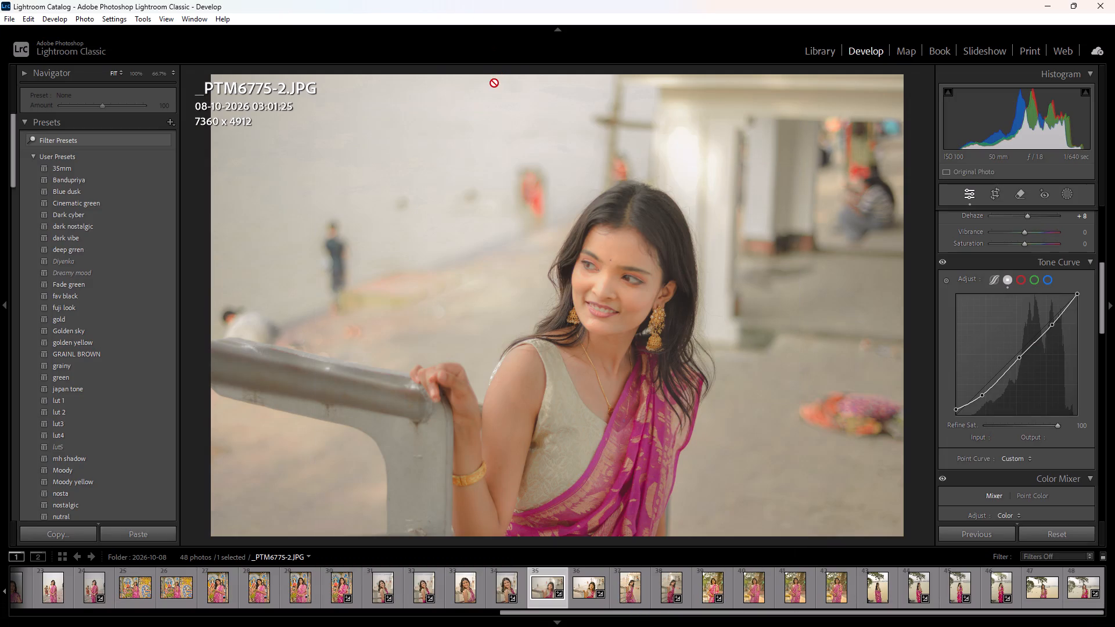
pyautogui.moveTo(494, 83); pyautogui.dragTo(818, 49)
pyautogui.click(819, 49)
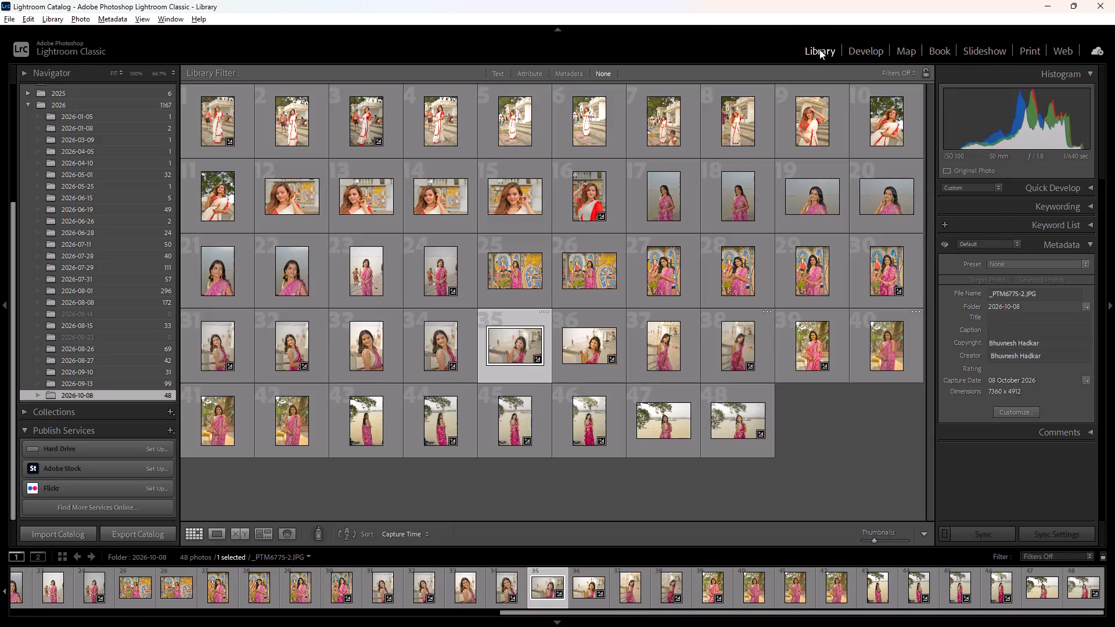
# Carry _PTM7353 from the purnima di folder in File Explorer over to Lightroom Classic's Library module for import.
pyautogui.hotkey('alt', 'Tab')
pyautogui.moveTo(1035, 307); pyautogui.dragTo(682, 609)
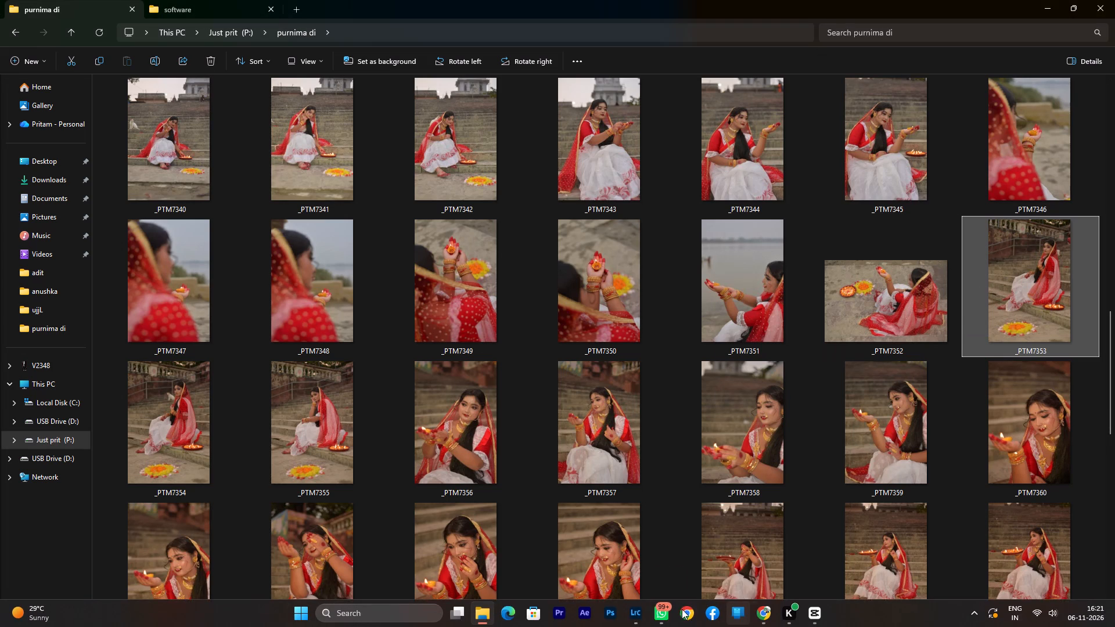
pyautogui.moveTo(682, 609); pyautogui.dragTo(876, 68)
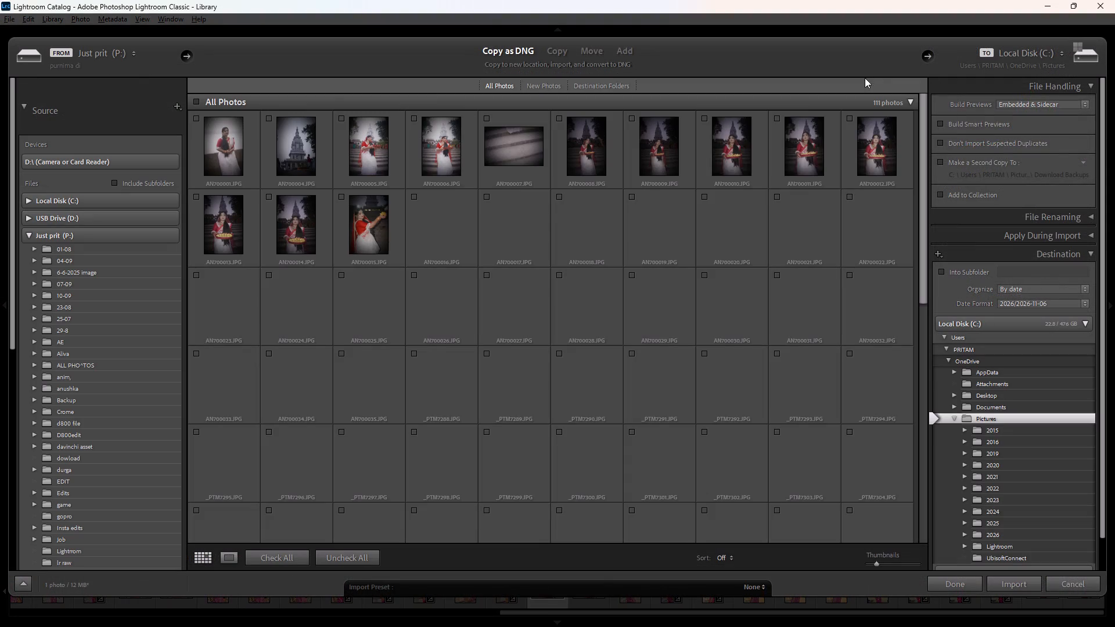
# Look through the import thumbnails of the purnima di folder for _PTM7353, checking back against the folder in File Explorer.
pyautogui.scroll(2, 539, 307)
pyautogui.scroll(-1, 539, 307)
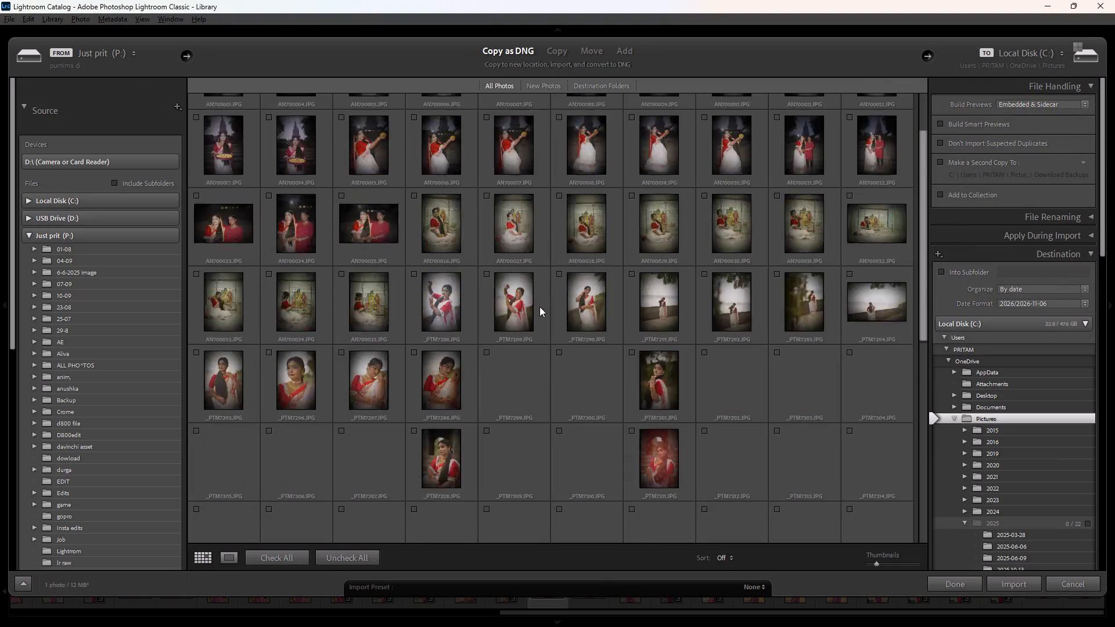
pyautogui.scroll(-10, 539, 307)
pyautogui.hotkey('alt', 'Tab')
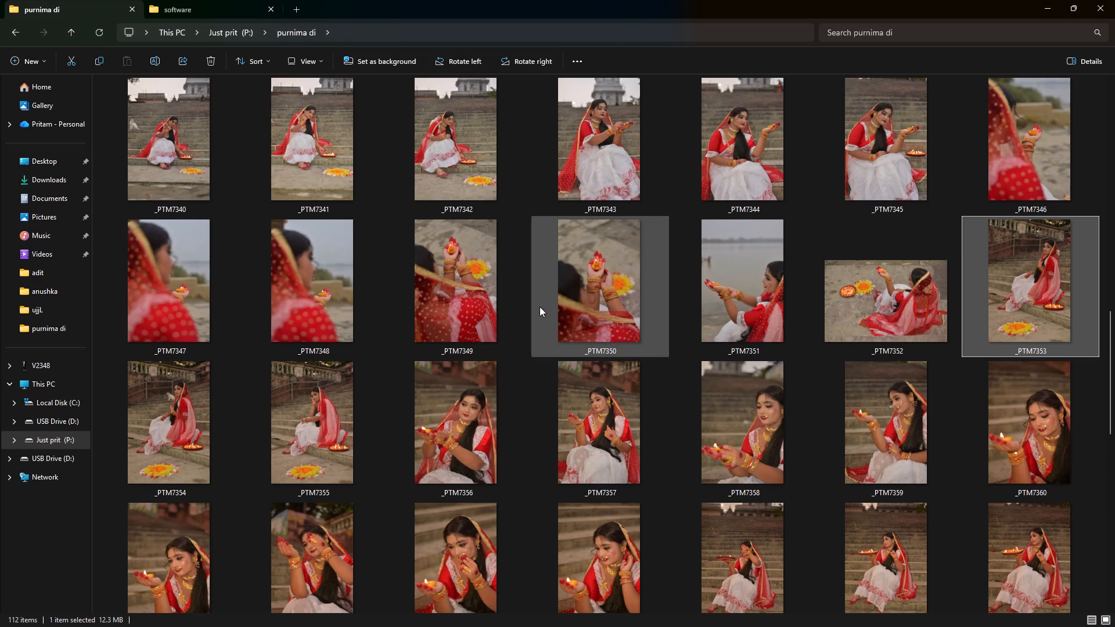
pyautogui.hotkey('alt', 'Tab')
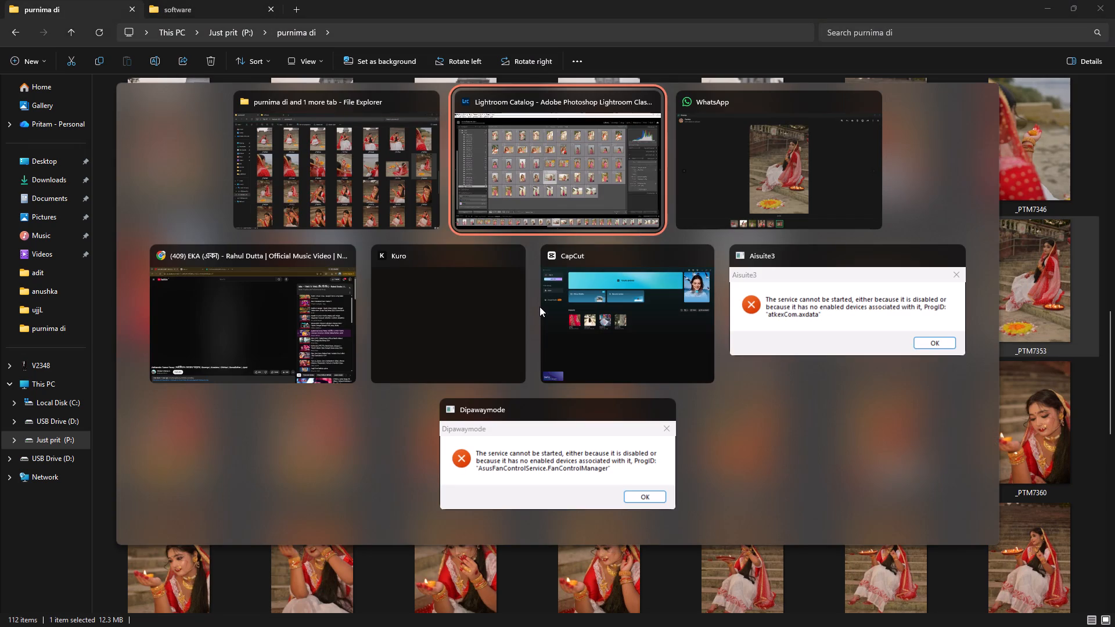
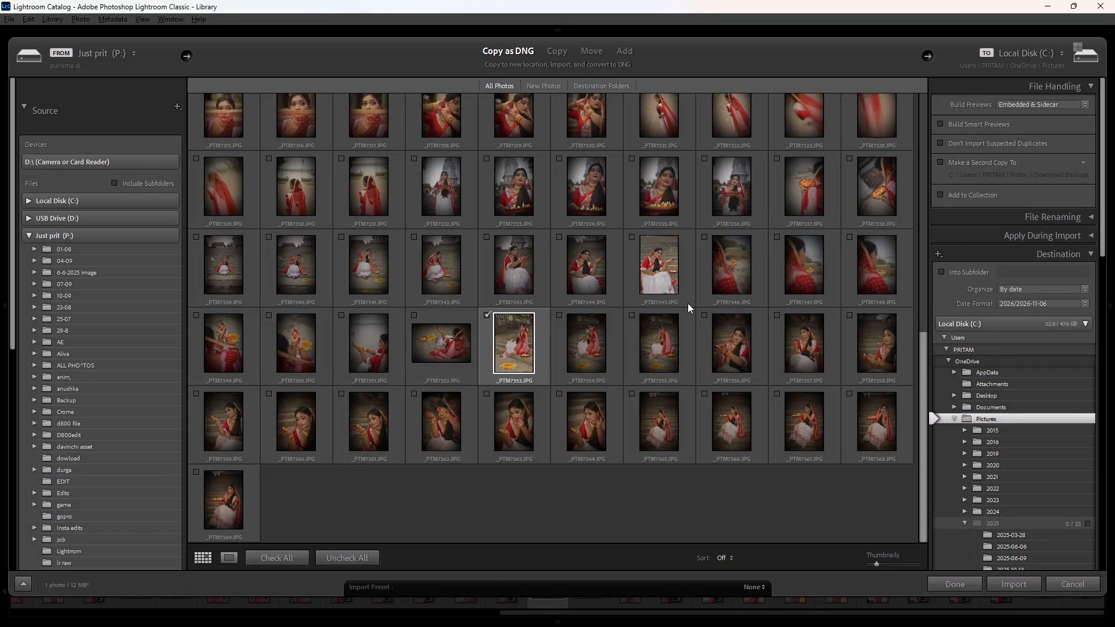
# Switch from the Lightroom Classic import window back to the purnima di folder in File Explorer.
pyautogui.hotkey('alt', 'Tab')
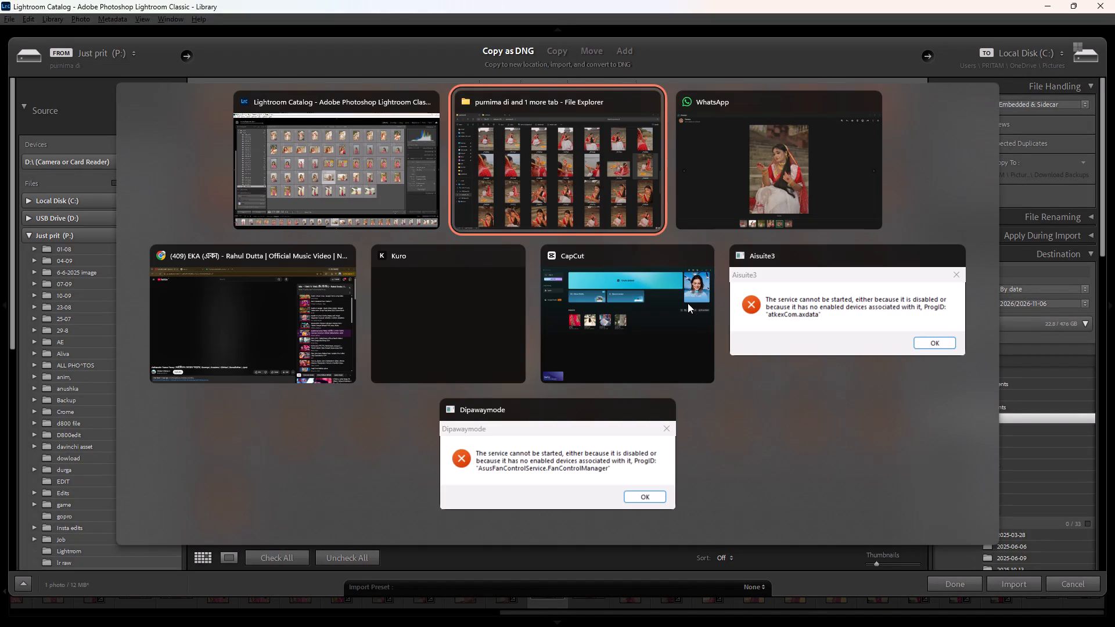
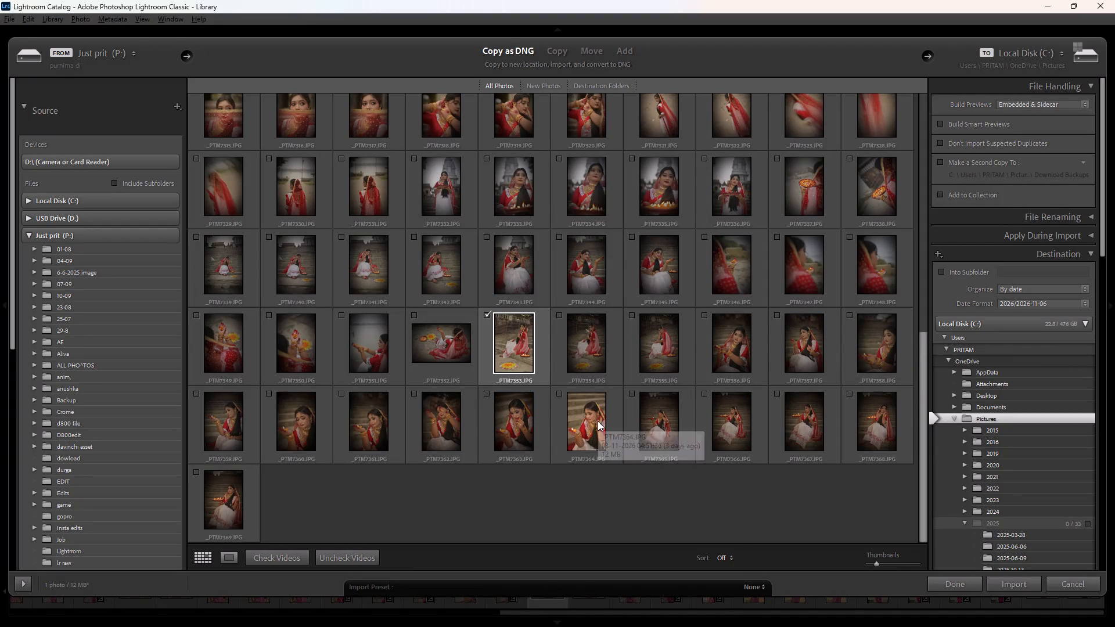
# Close the background Dipawaymode and Aisuite3 error windows and CapCut, and return to the Lightroom Classic import window.
pyautogui.hotkey('alt', 'Tab')
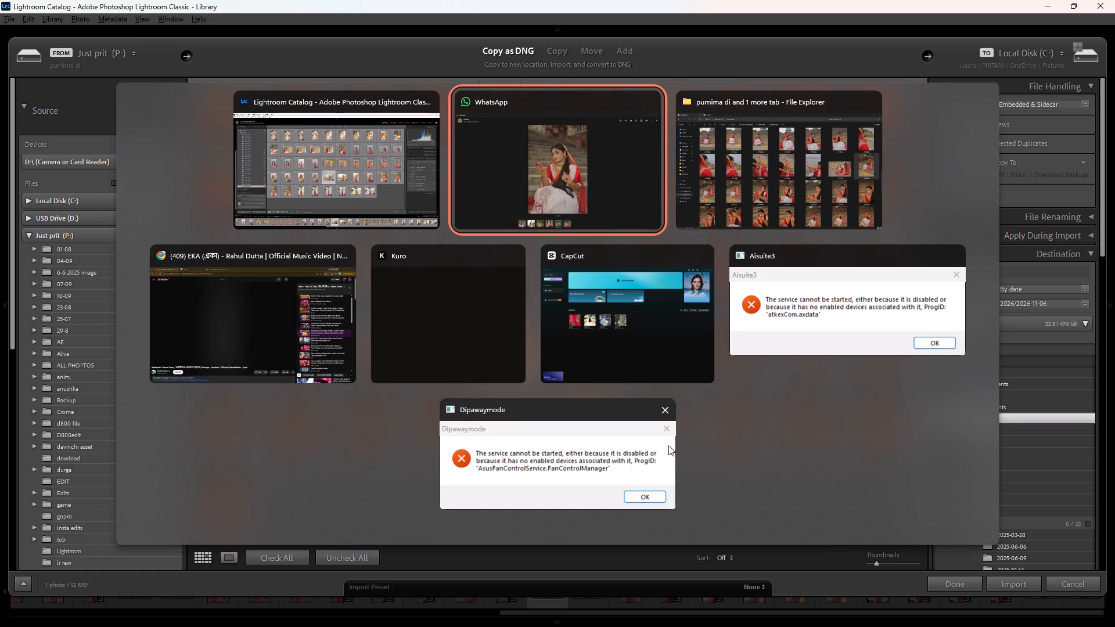
pyautogui.keyDown('alt'); pyautogui.click(666, 410); pyautogui.keyUp('alt')
pyautogui.keyDown('alt'); pyautogui.click(956, 328); pyautogui.keyUp('alt')
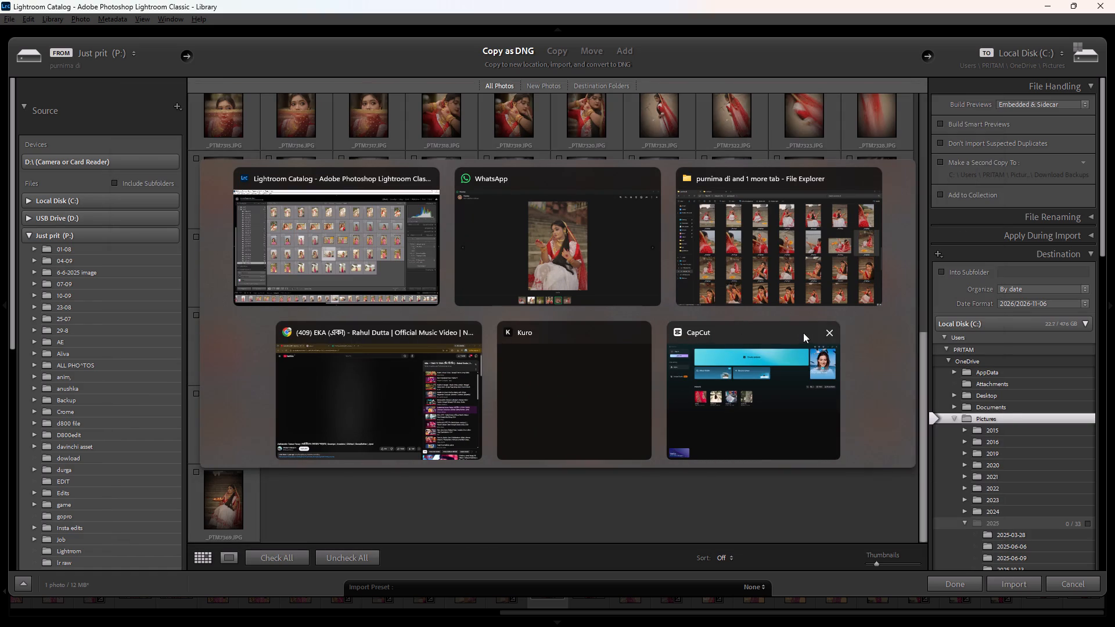
pyautogui.keyDown('alt'); pyautogui.click(831, 330); pyautogui.keyUp('alt')
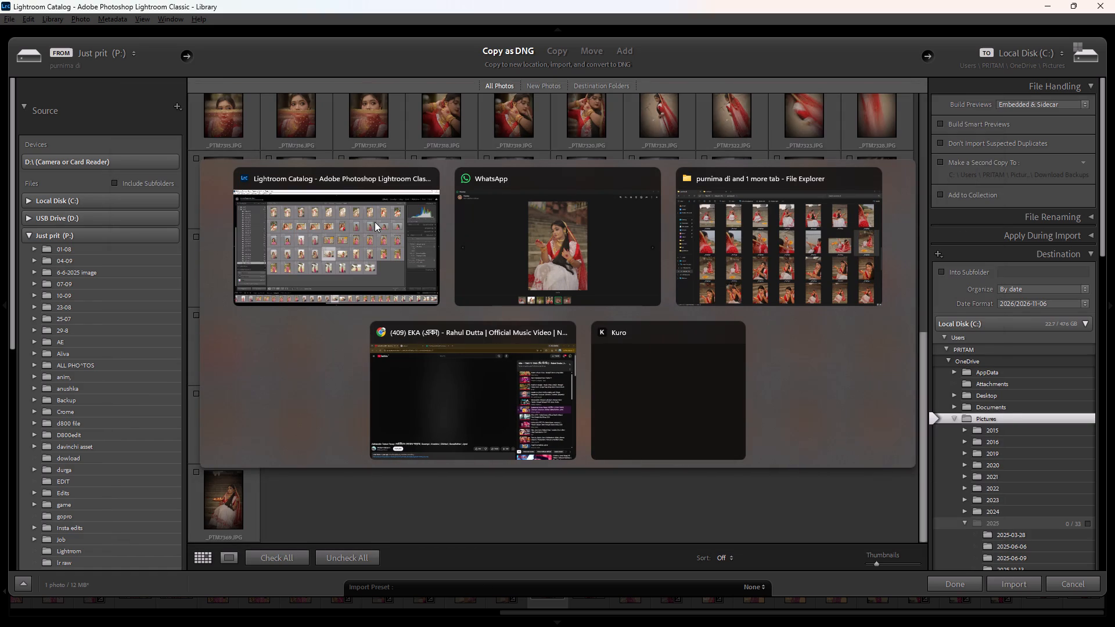
pyautogui.keyDown('alt'); pyautogui.click(375, 222); pyautogui.keyUp('alt')
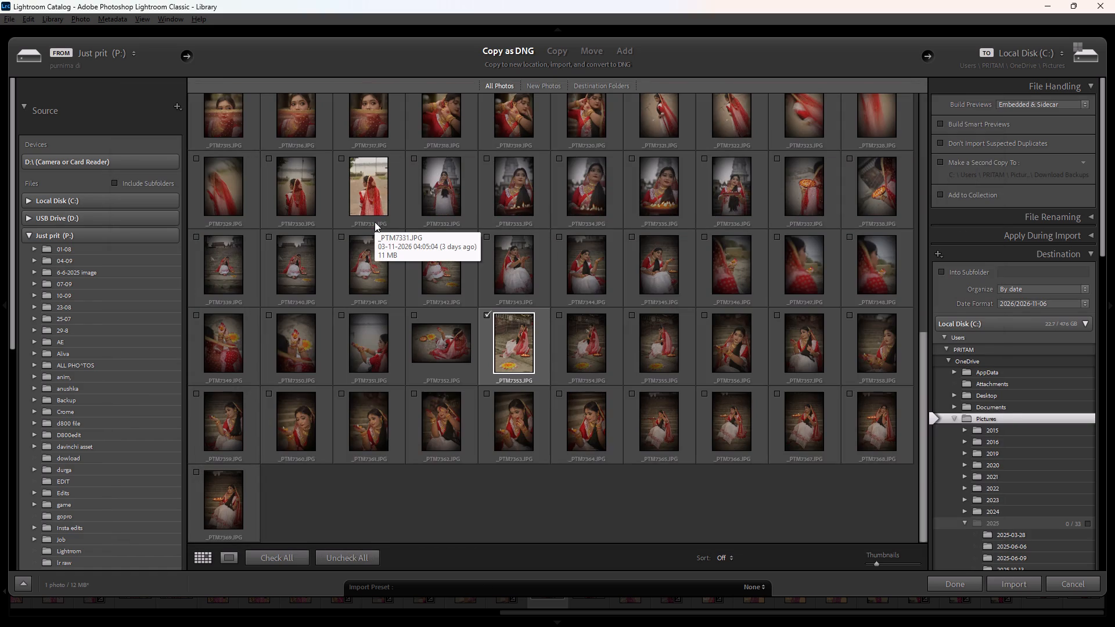
# Import the checked photo _PTM7353 into the catalog, copied as DNG to the Pictures folder organized by date.
pyautogui.click(1011, 588)
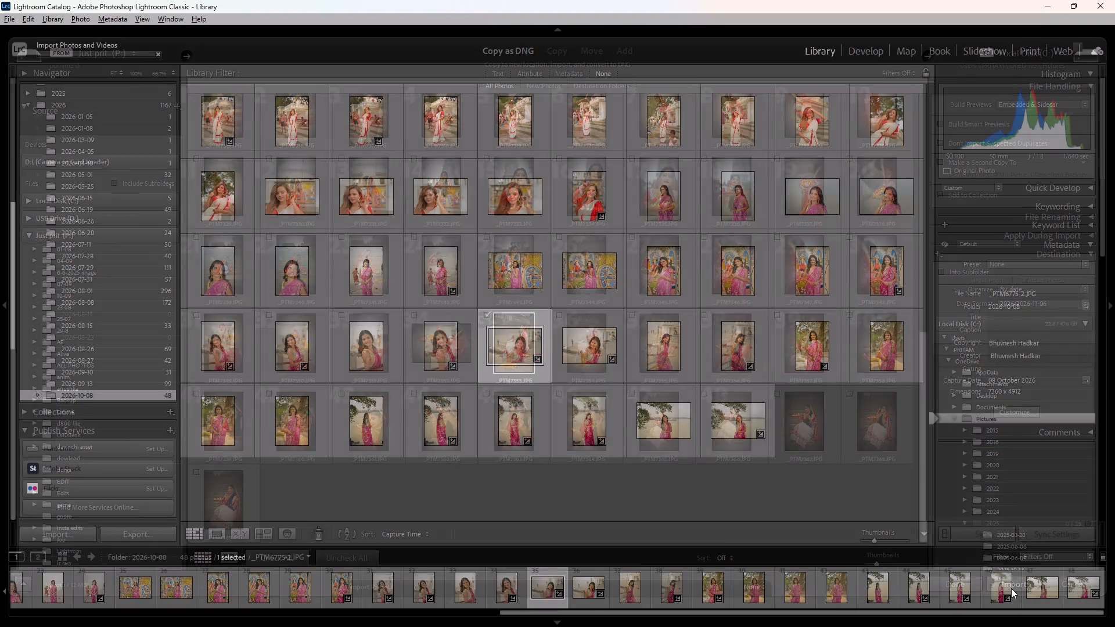
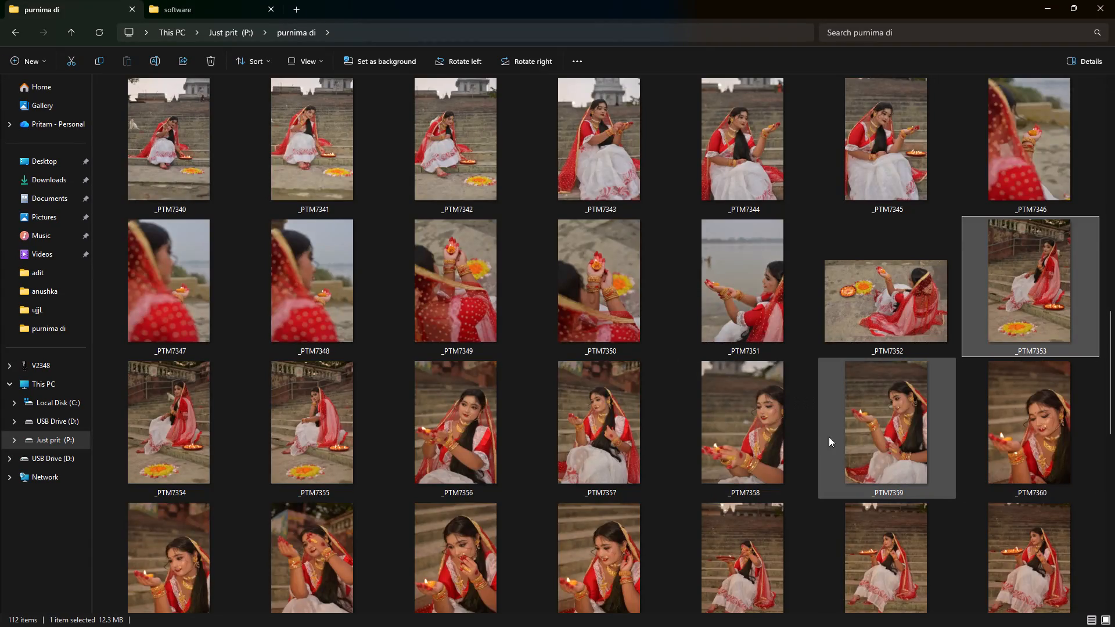
# Look through the remaining portraits in the purnima di folder beyond _PTM7353.
pyautogui.scroll(-1, 841, 432)
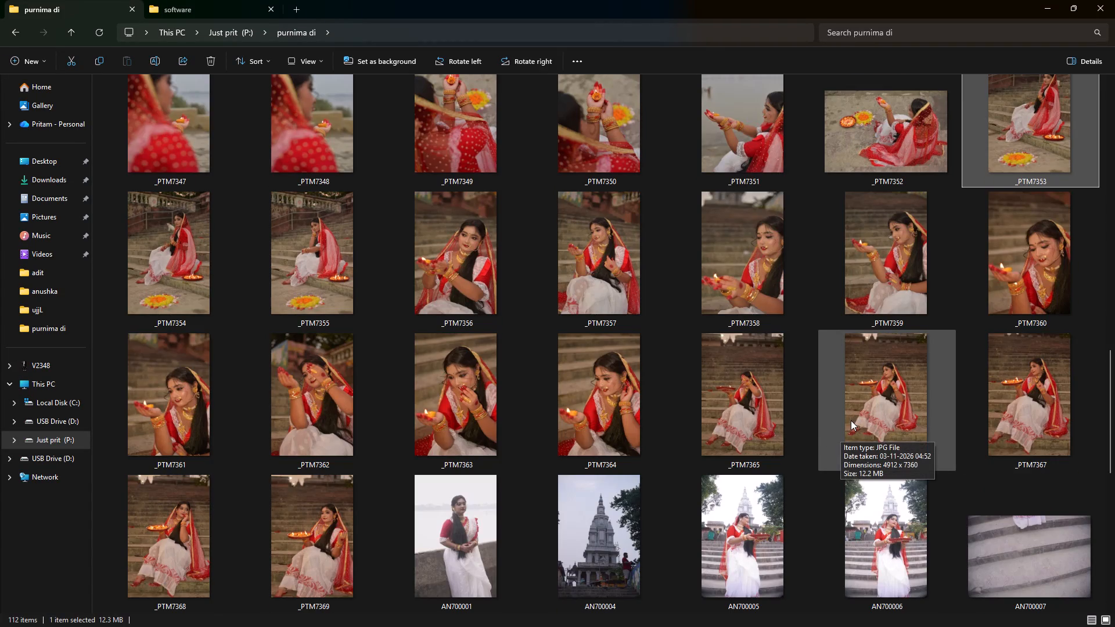
# Preview _PTM7361 and _PTM7357 from the purnima di folder at full size, and close the _PTM7361 preview.
pyautogui.doubleClick(159, 409)
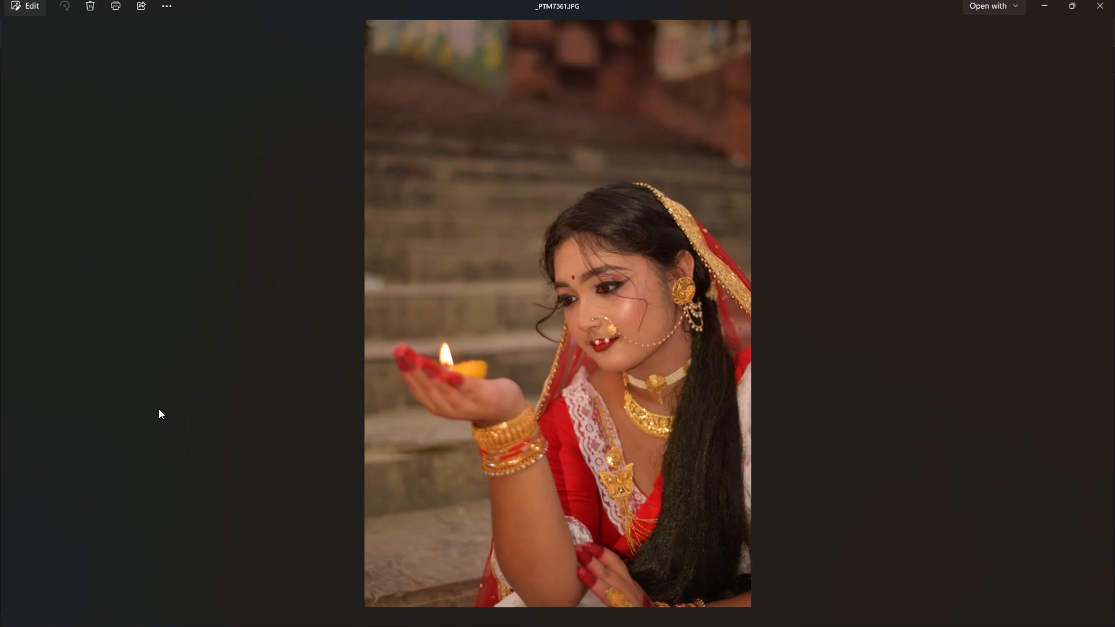
pyautogui.hotkey('alt', 'Tab')
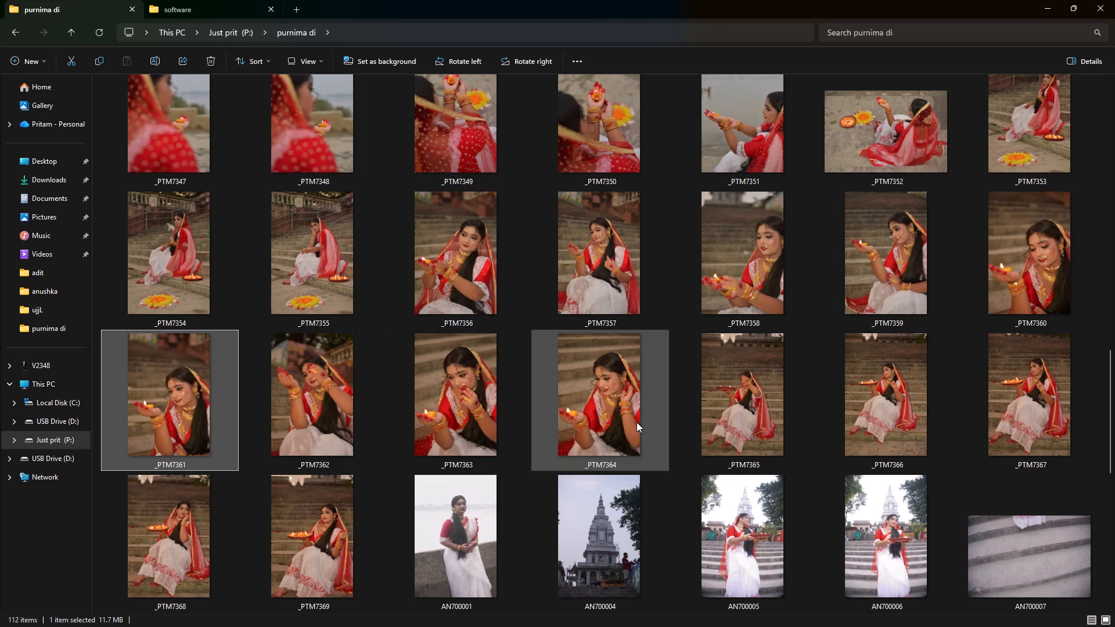
pyautogui.doubleClick(592, 229)
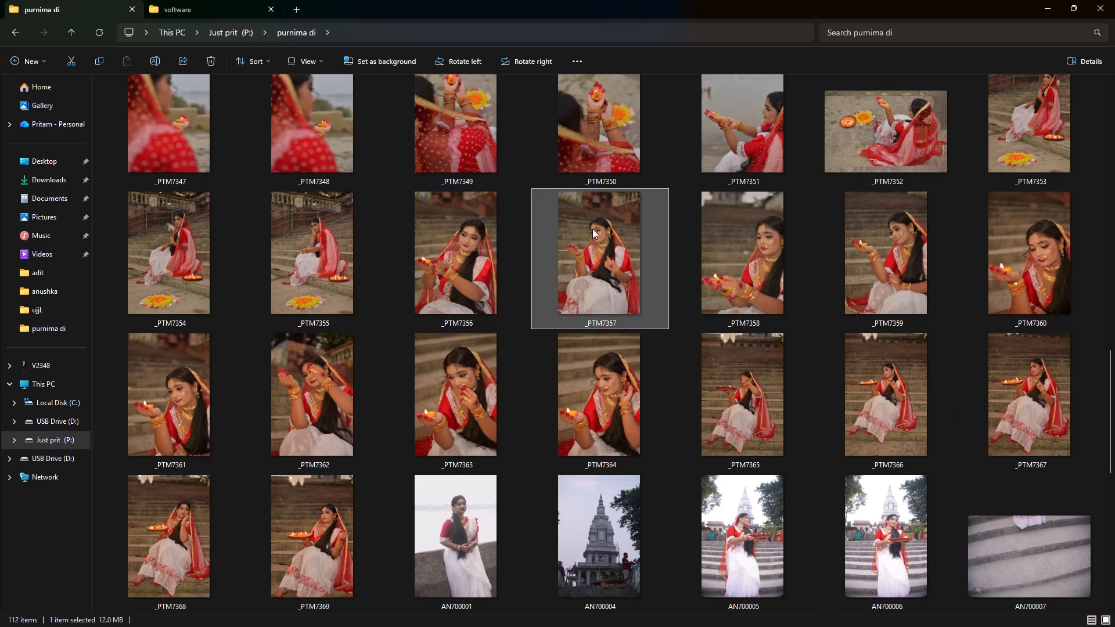
pyautogui.hotkey('alt', 'Tab')
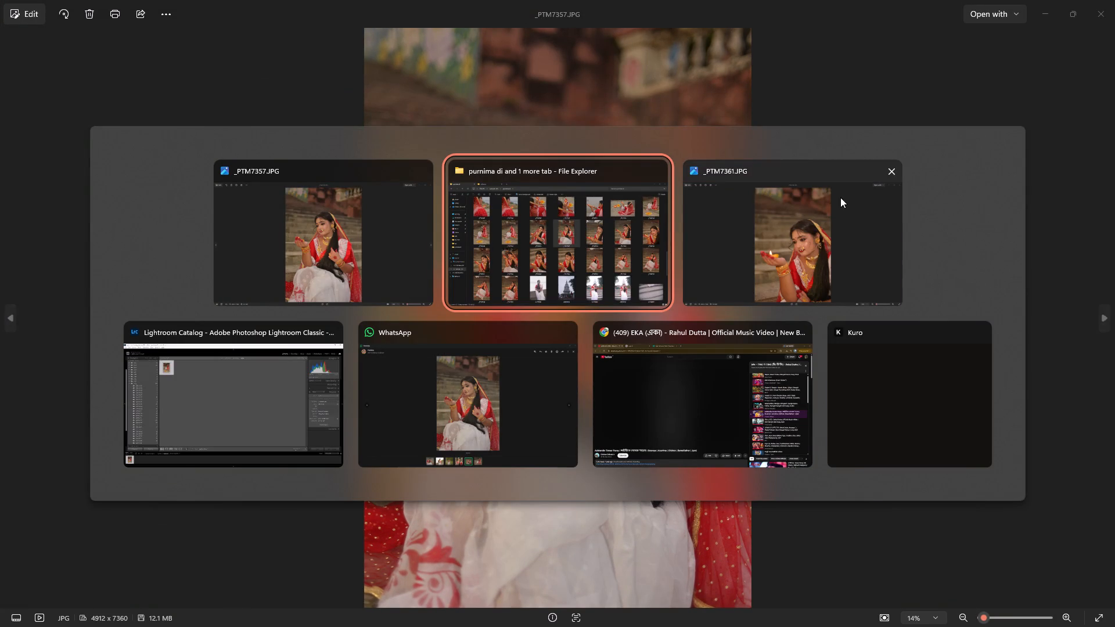
pyautogui.keyDown('alt'); pyautogui.click(894, 170); pyautogui.keyUp('alt')
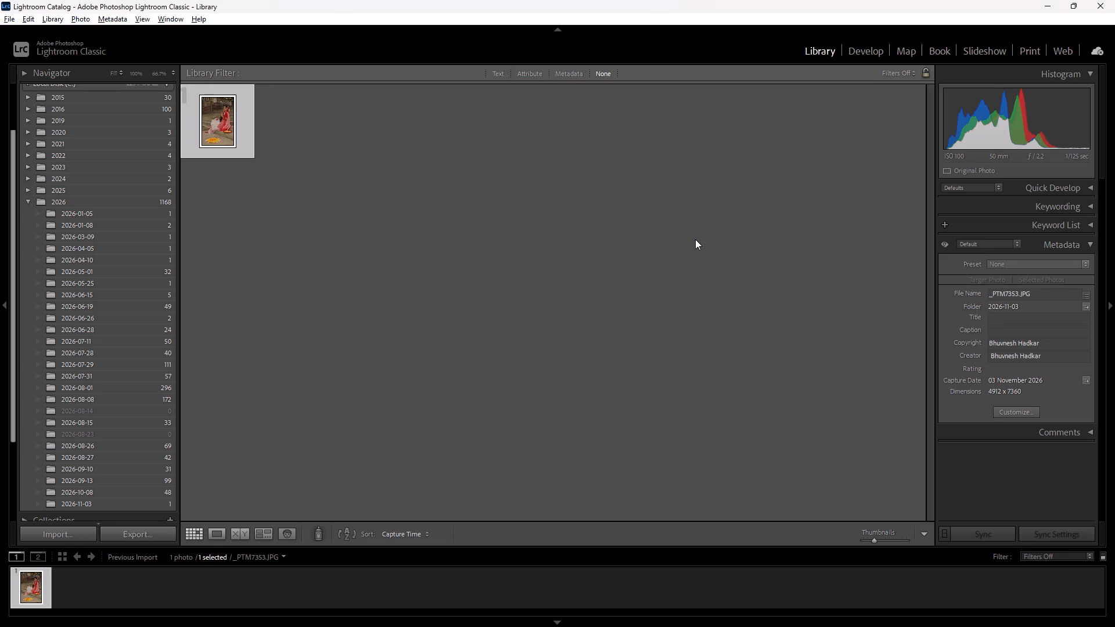
# Carry _PTM7357 from the purnima di folder over to Lightroom Classic for import.
pyautogui.hotkey('alt', 'Tab')
pyautogui.keyDown('alt'); pyautogui.click(568, 251); pyautogui.keyUp('alt')
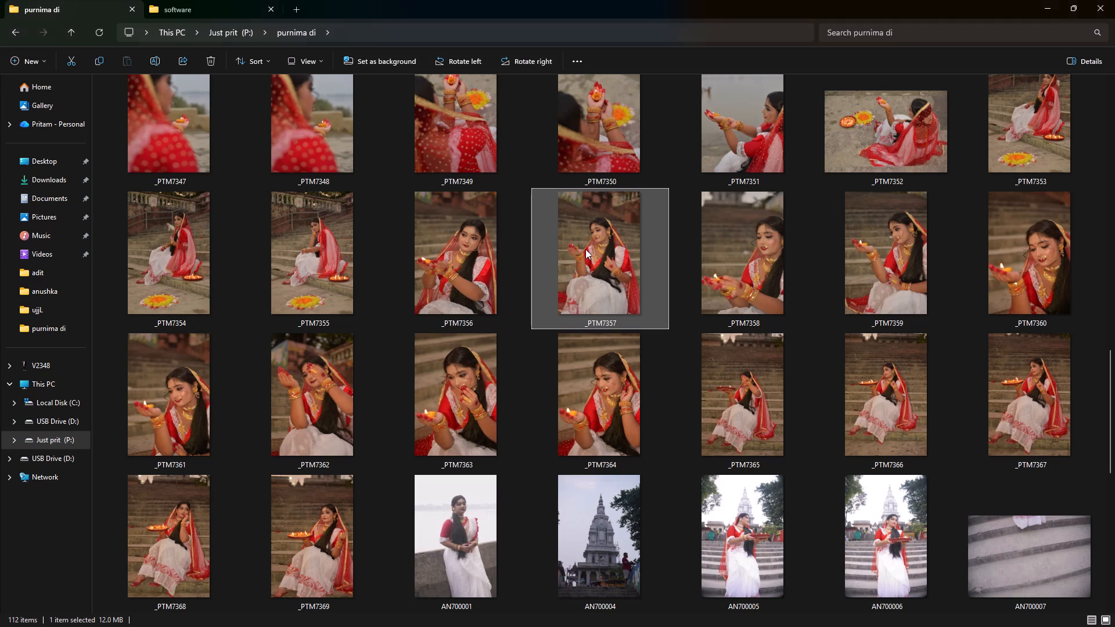
pyautogui.click(607, 259)
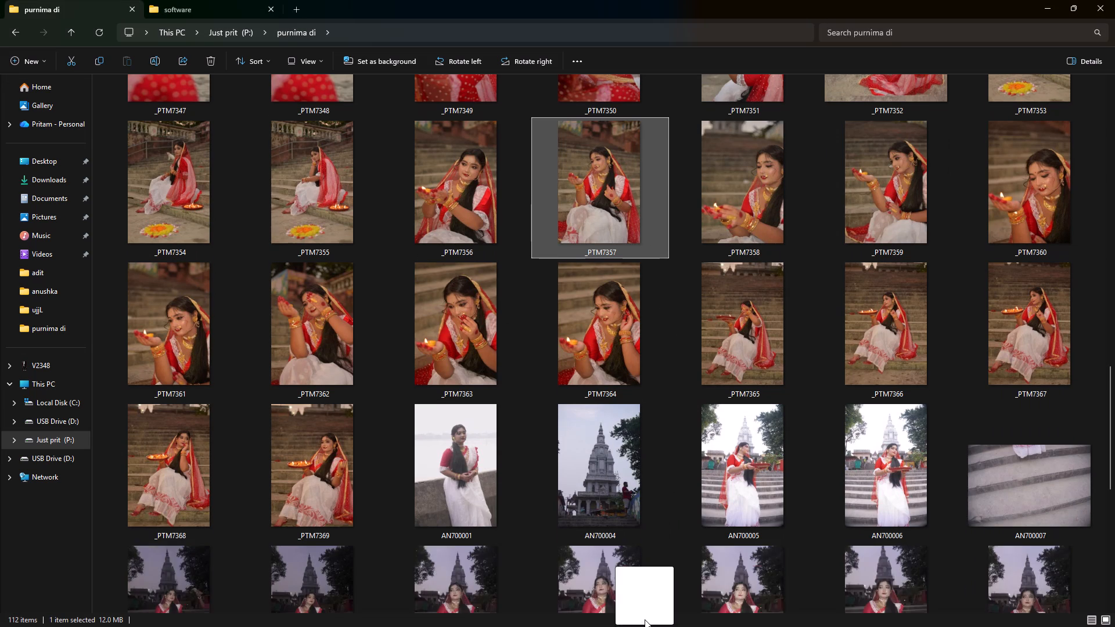
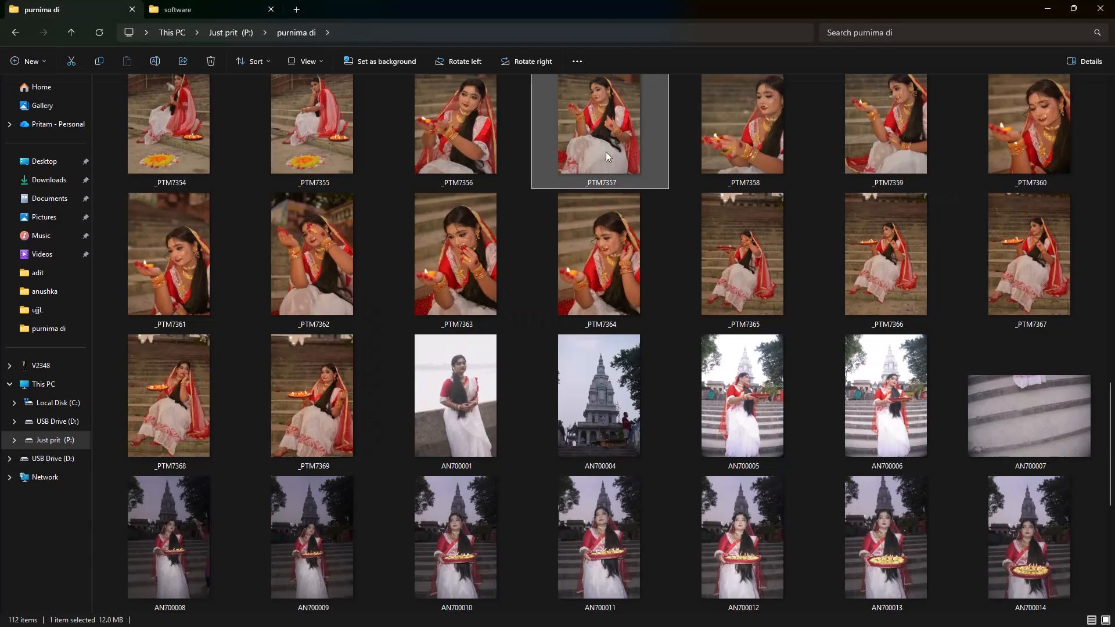
# Import the portrait _PTM7357 from the purnima di folder into the Lightroom Classic catalog.
pyautogui.moveTo(596, 122); pyautogui.dragTo(572, 251)
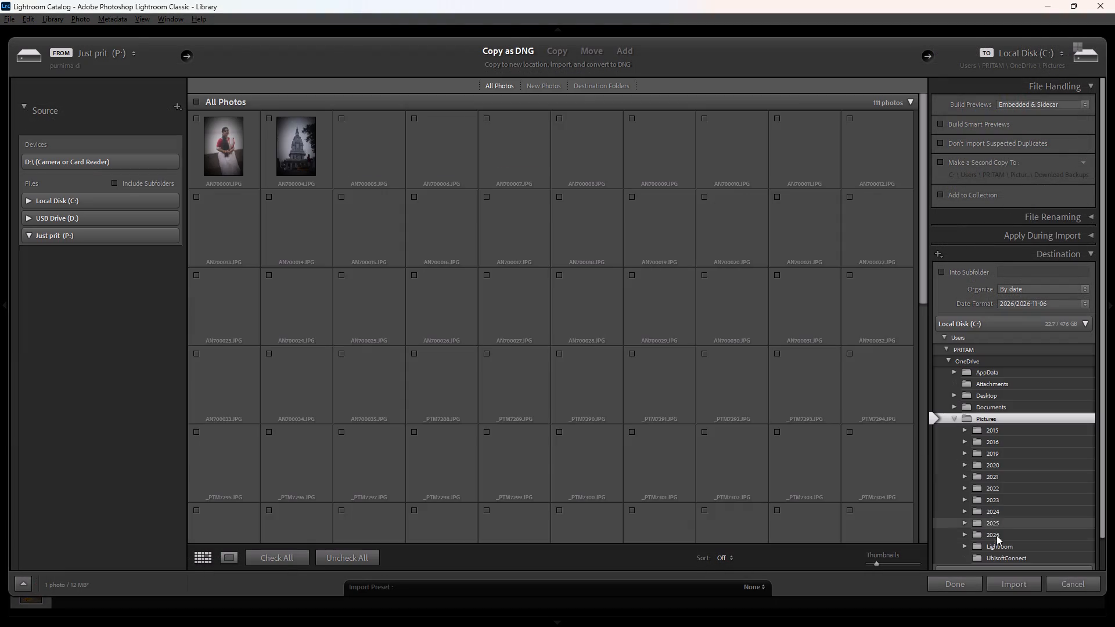
pyautogui.click(1020, 588)
pyautogui.hotkey('alt', 'Tab')
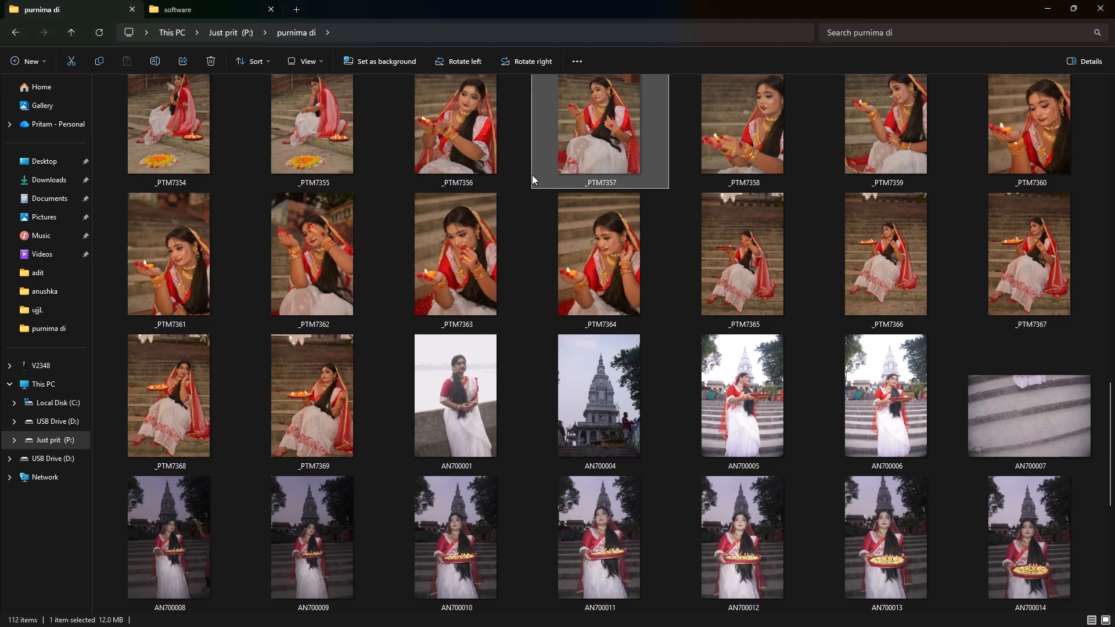
pyautogui.hotkey('alt', 'Tab')
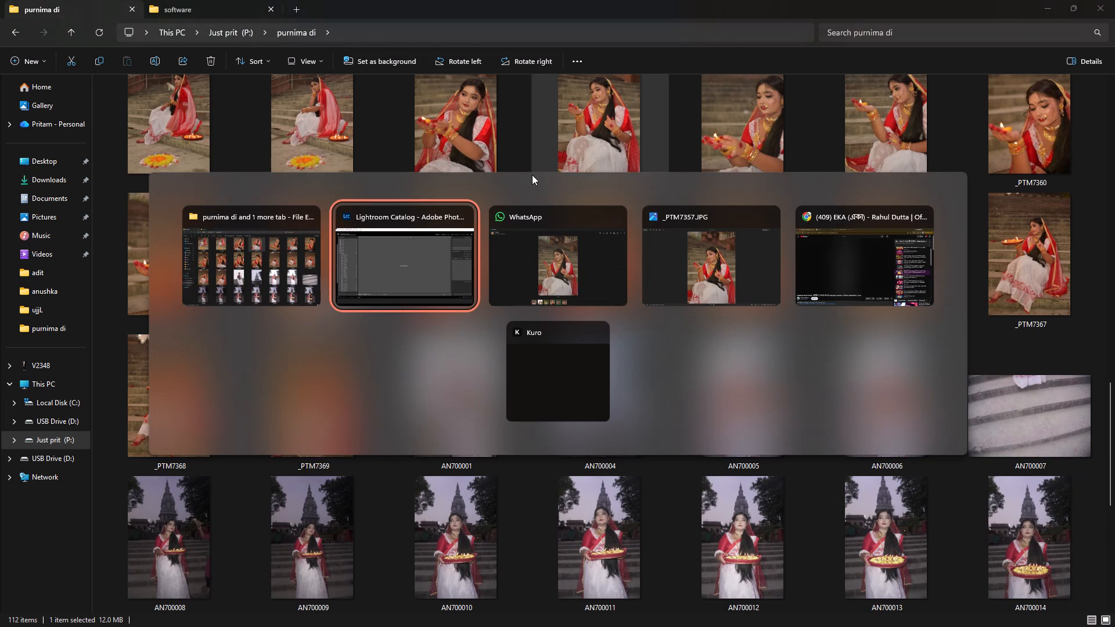
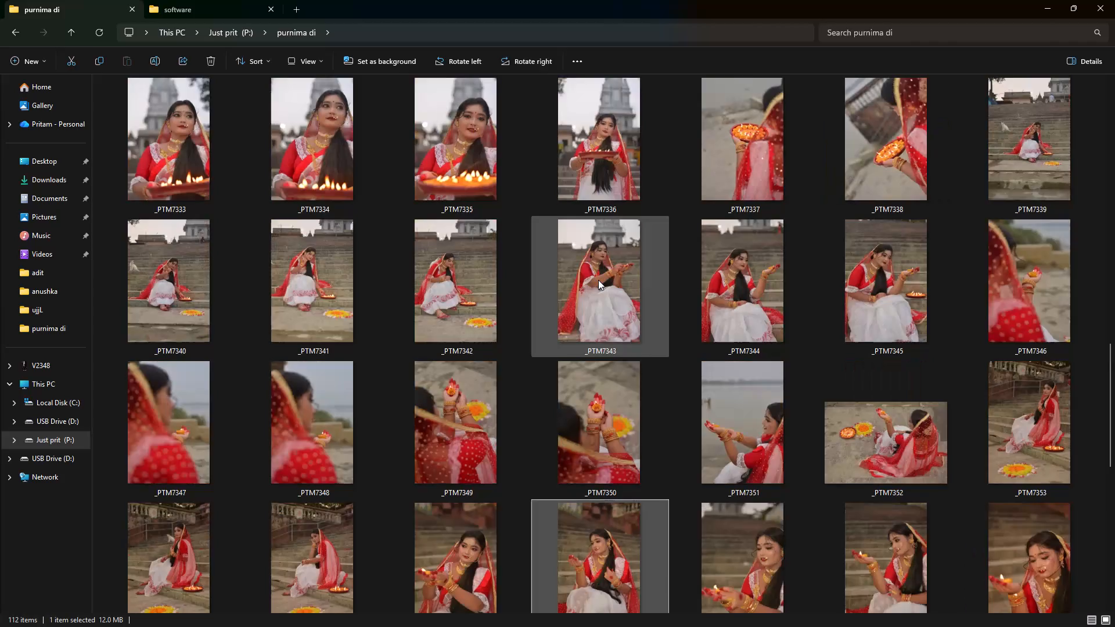
# Pick the seated portrait _PTM7308 from the purnima di folder and carry it over to Lightroom Classic for import.
pyautogui.scroll(2, 598, 280)
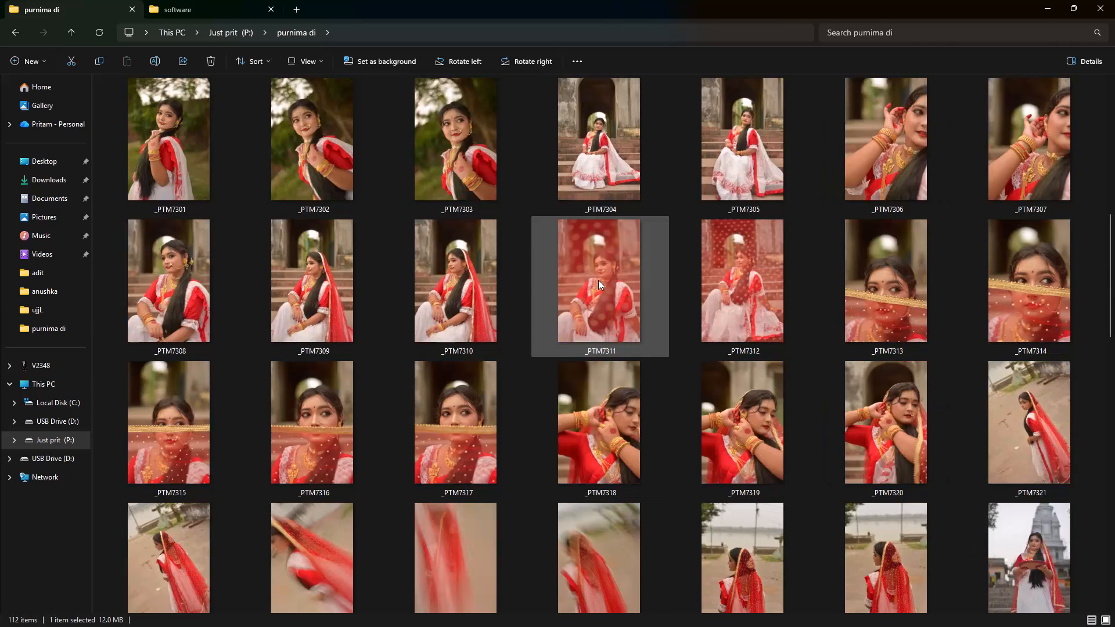
pyautogui.click(178, 288)
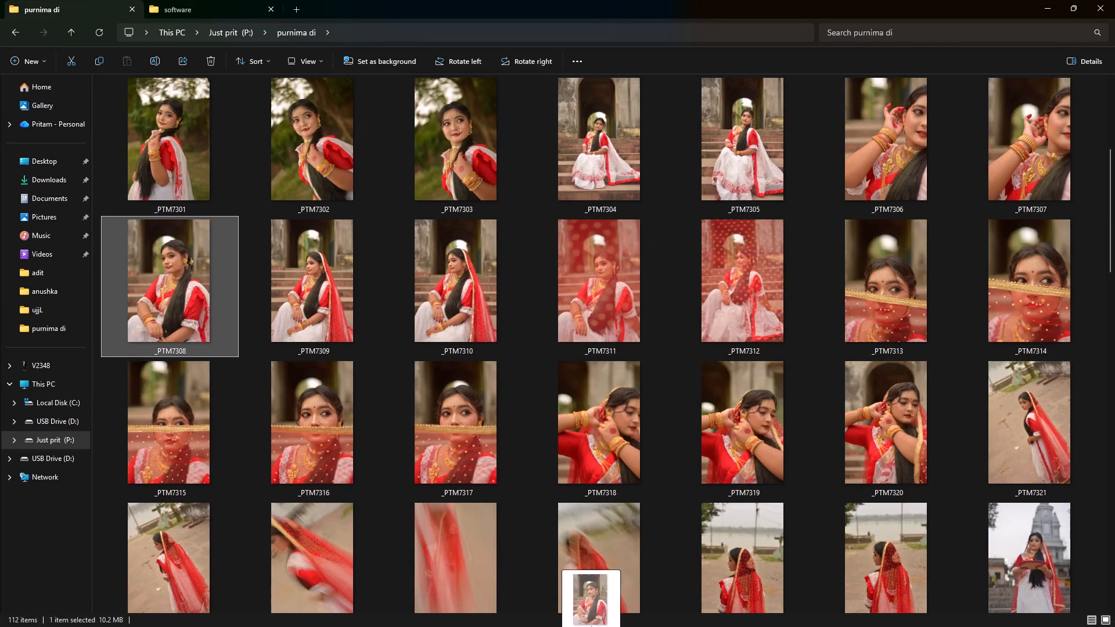
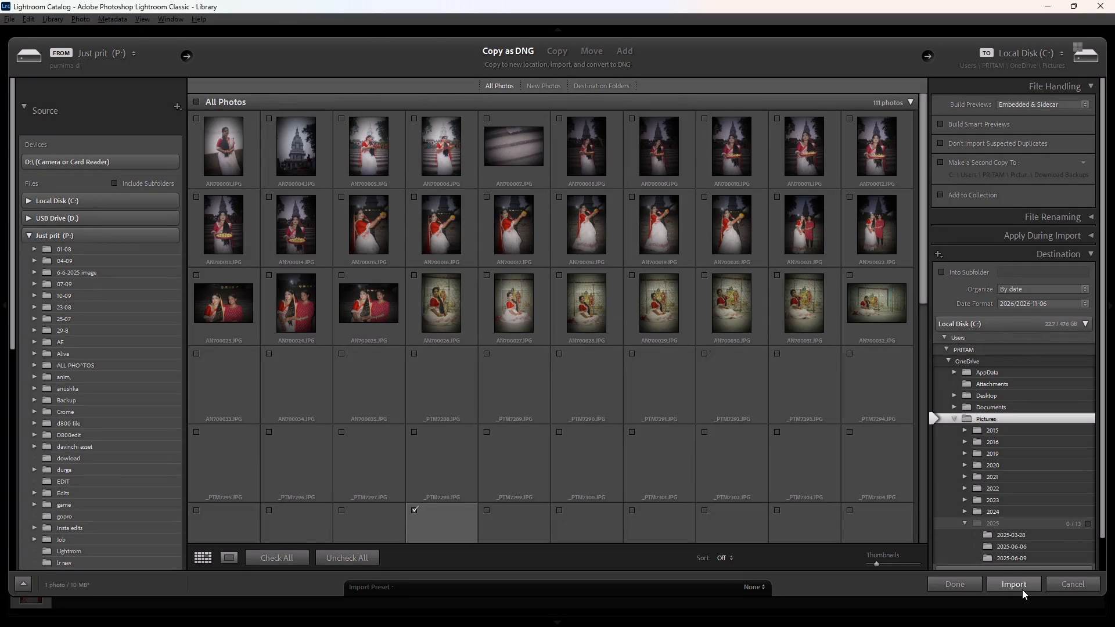
# Import the single checked photo from the purnima di folder into the catalog, copied as DNG to Pictures.
pyautogui.click(1022, 583)
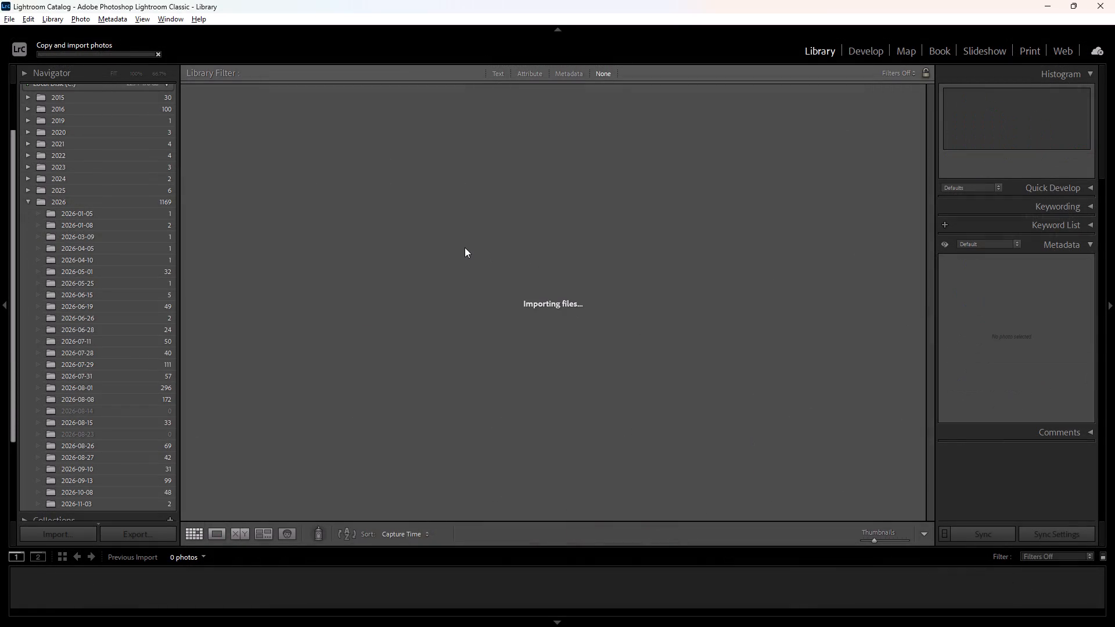
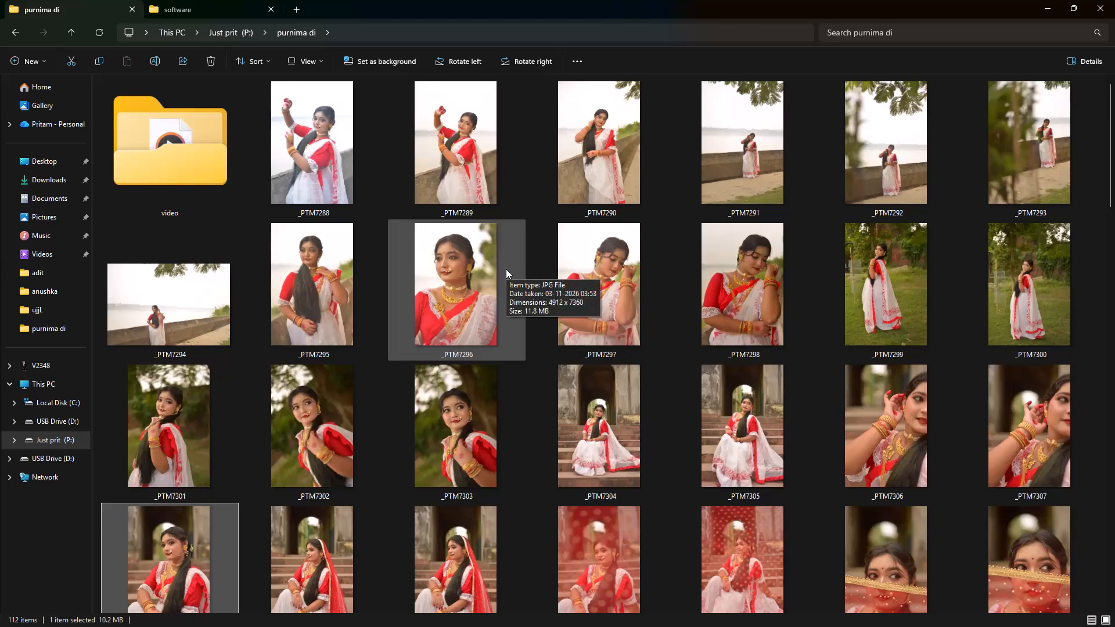
# Switch from the purnima di folder to the WhatsApp window showing the saree portrait.
pyautogui.hotkey('alt', 'Tab')
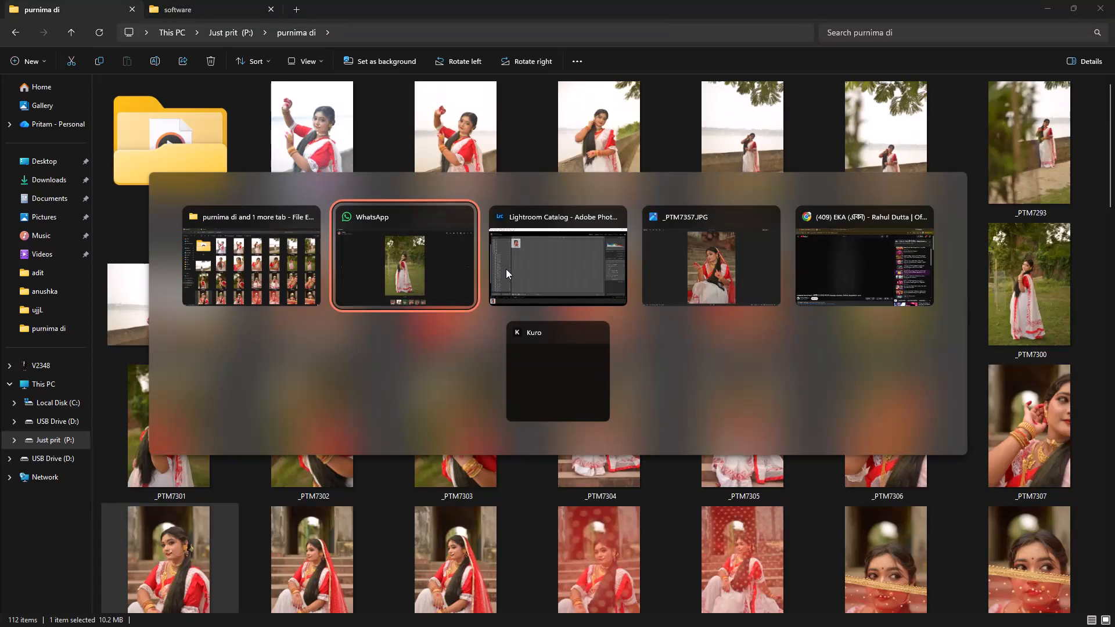
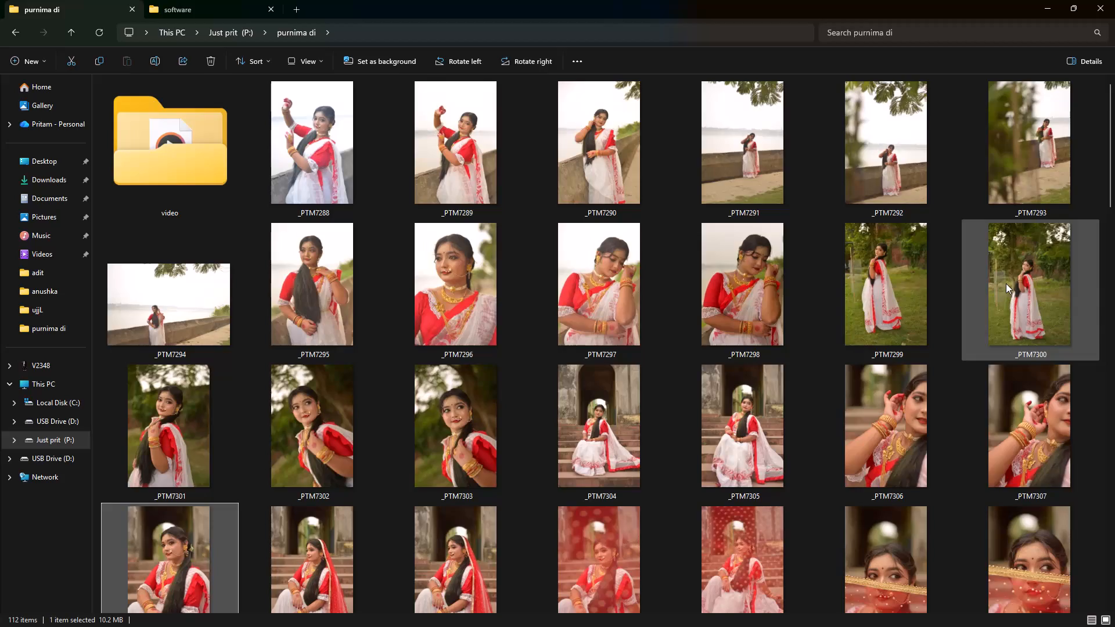
# Return to the purnima di folder and select the full-length garden portrait _PTM7300.
pyautogui.hotkey('alt', 'Tab')
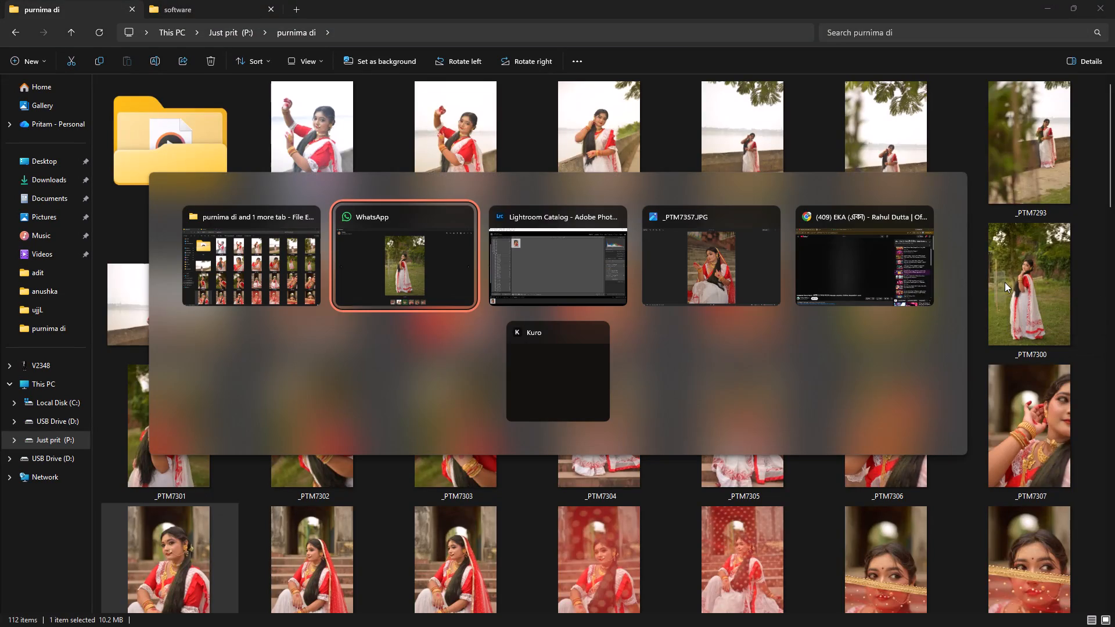
pyautogui.keyDown('alt'); pyautogui.click(236, 254); pyautogui.keyUp('alt')
pyautogui.moveTo(1001, 302); pyautogui.dragTo(989, 311)
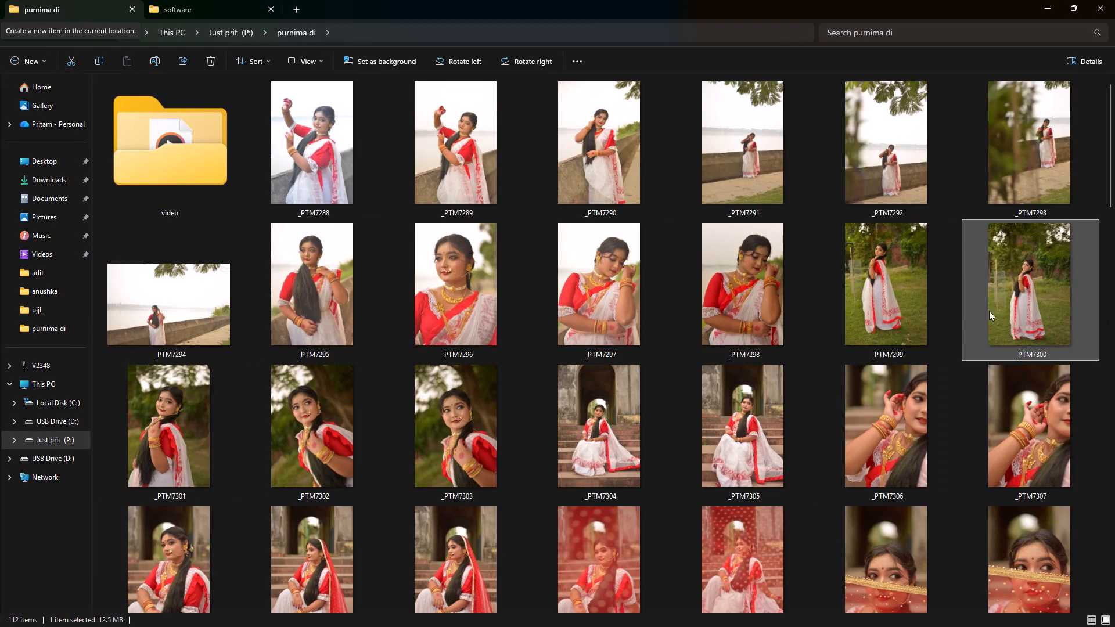
# Bring the garden portrait _PTM7300 into Lightroom Classic and import it, copied as DNG to Pictures.
pyautogui.moveTo(989, 311); pyautogui.dragTo(546, 250)
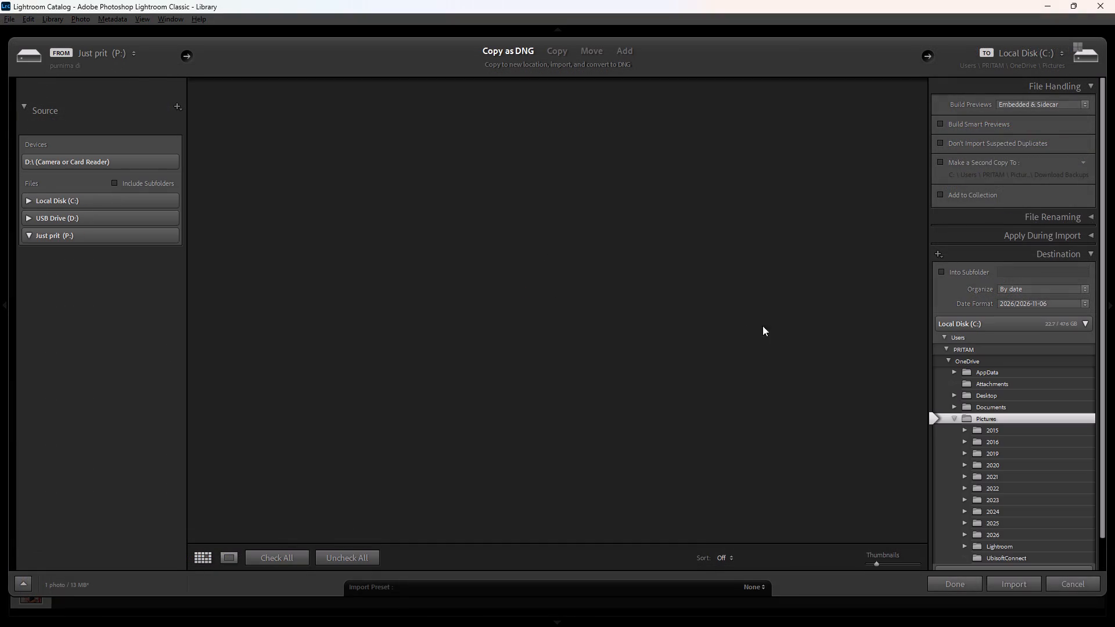
pyautogui.click(1013, 583)
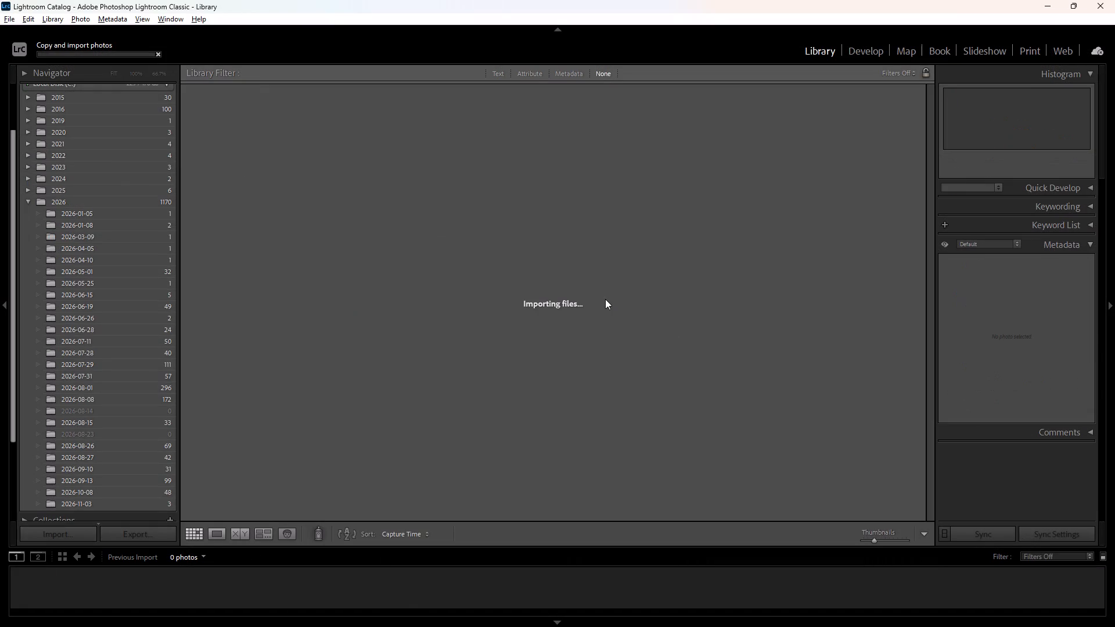
# Leave Lightroom Classic and switch via the purnima di folder to the WhatsApp window showing the garden portrait.
pyautogui.hotkey('alt', 'Tab')
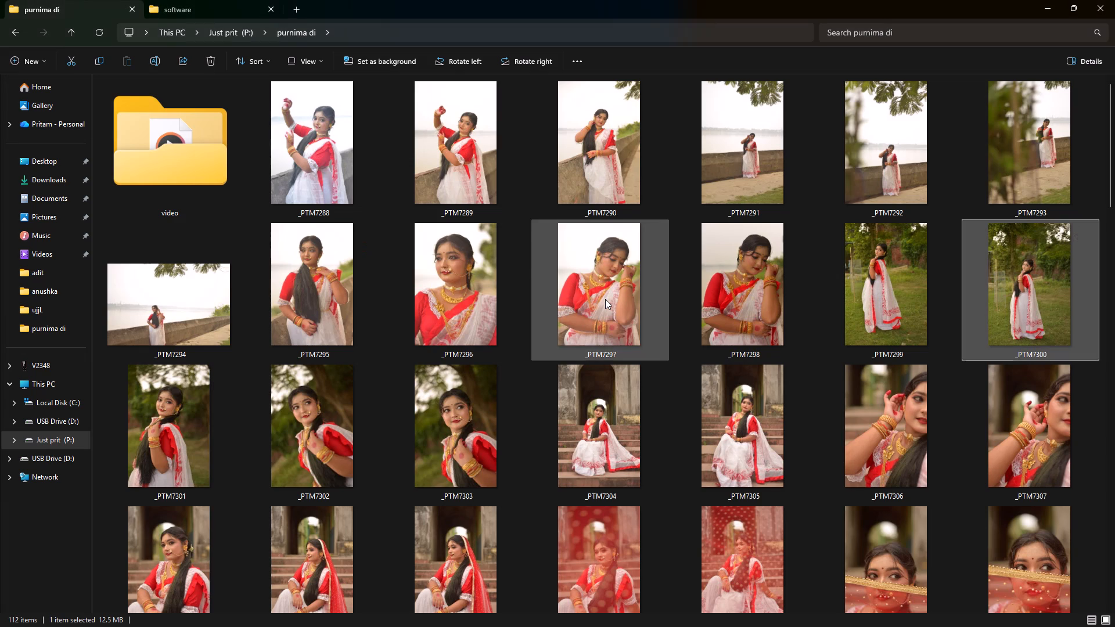
pyautogui.hotkey('alt', 'Tab')
pyautogui.hotkey('alt', 'Tab')
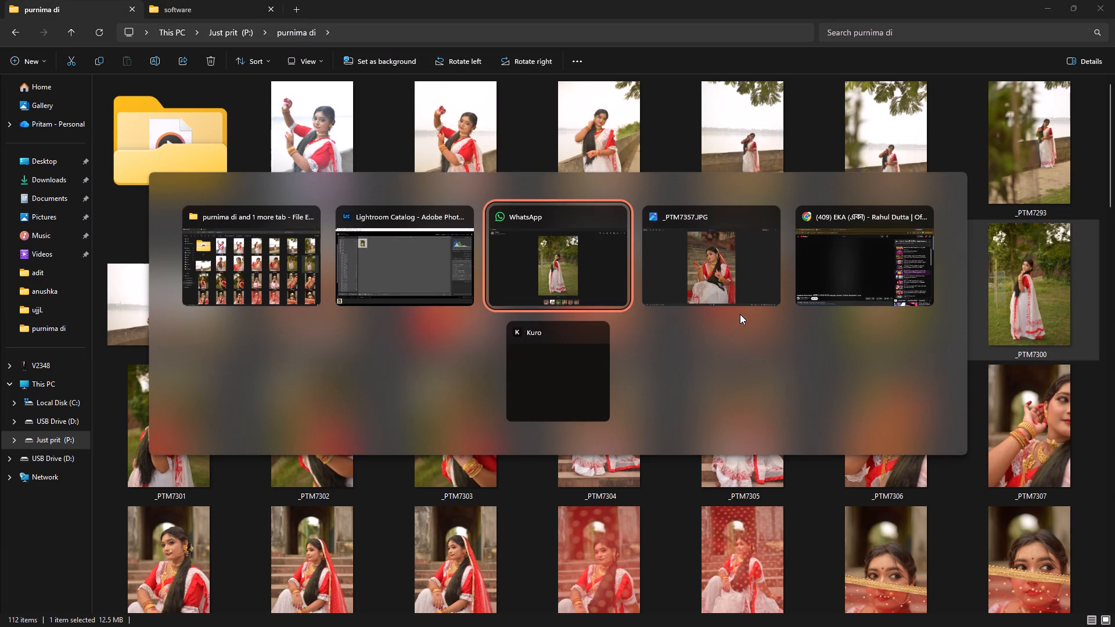
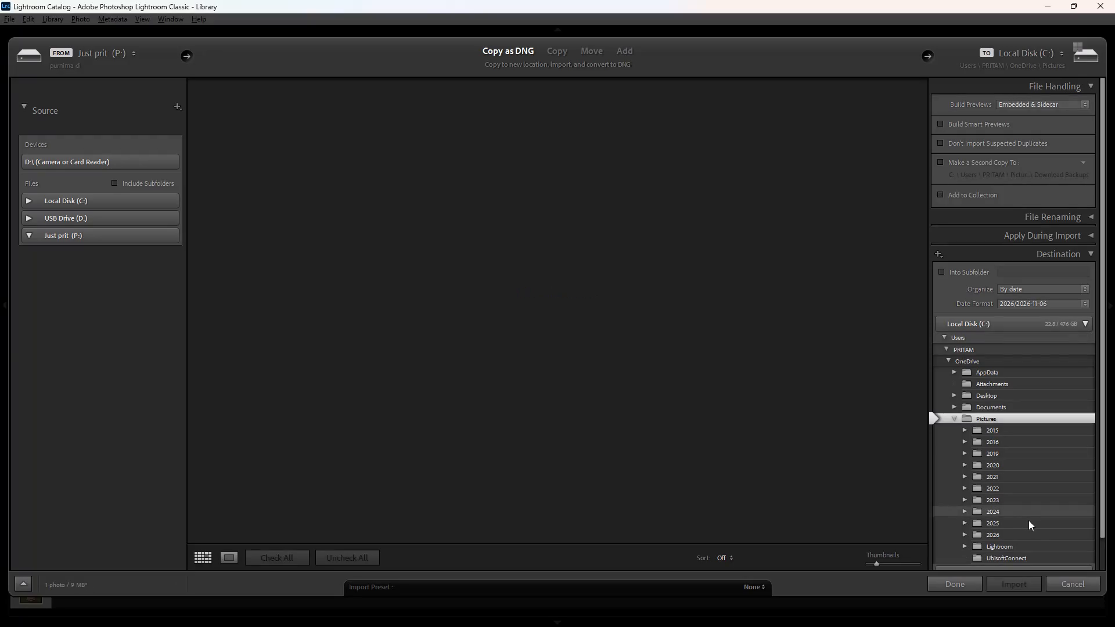
# Import the checked full-length garden portrait from the purnima di folder into the catalog, copied as DNG to Pictures.
pyautogui.click(1019, 582)
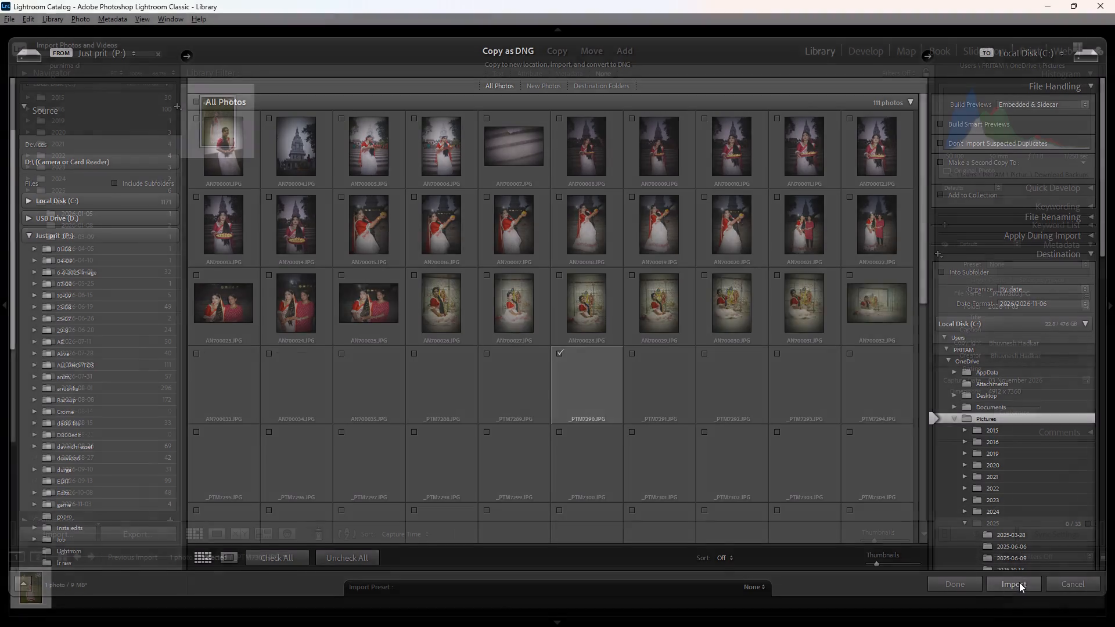
# Switch from Lightroom Classic to the WhatsApp window showing the reference saree portrait.
pyautogui.hotkey('alt', 'Tab')
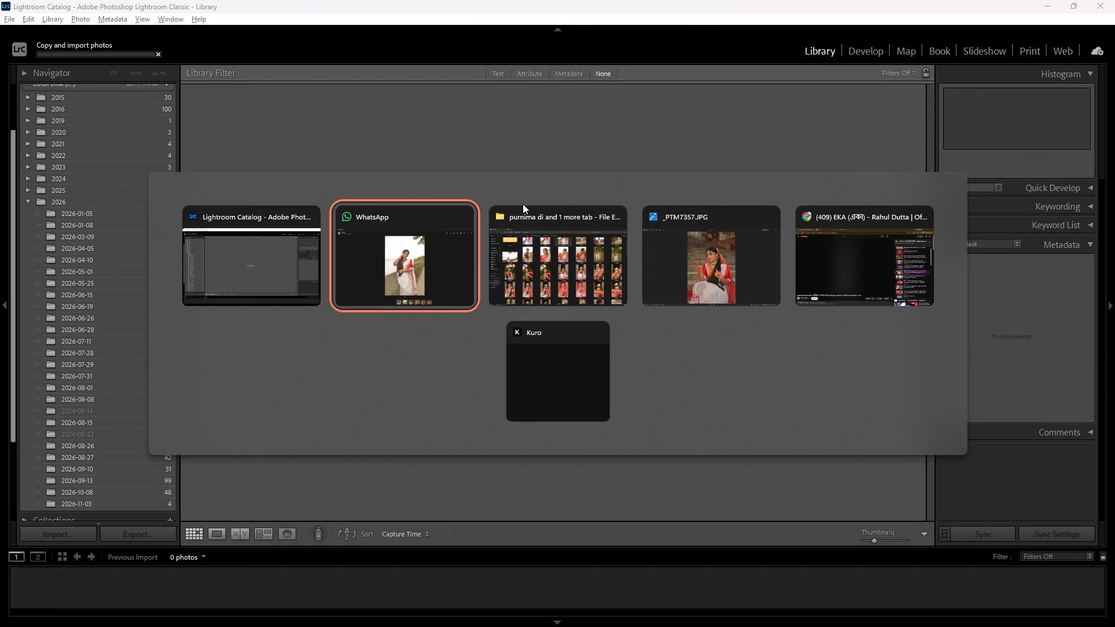
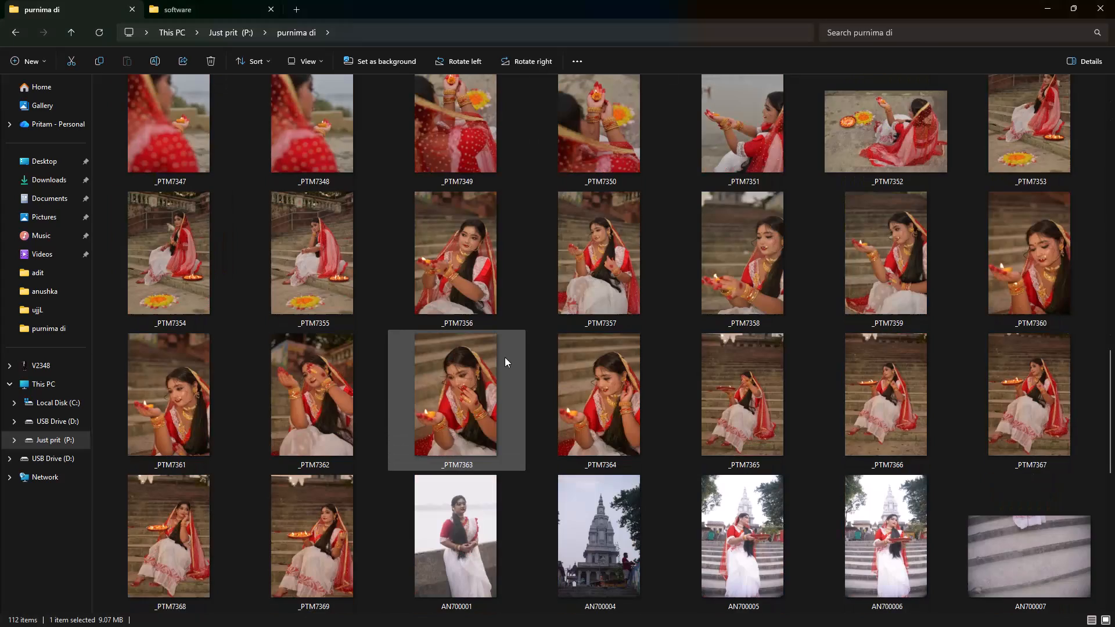
# Look over the remaining purnima di portraits and switch to the Lightroom Classic catalog.
pyautogui.scroll(1, 505, 357)
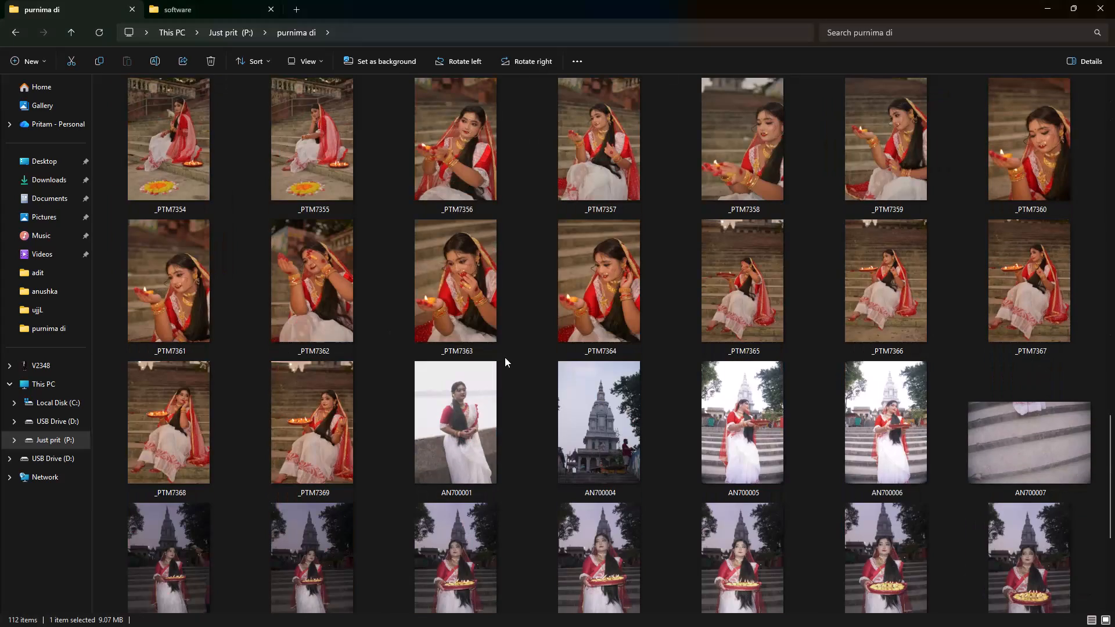
pyautogui.scroll(1, 505, 357)
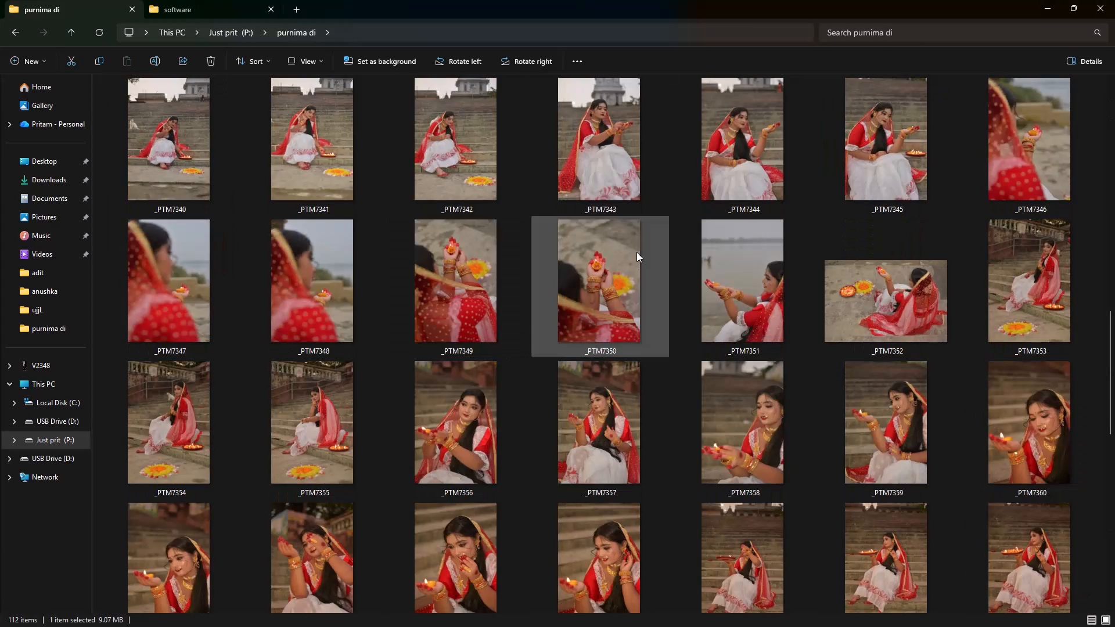
pyautogui.hotkey('alt', 'Tab')
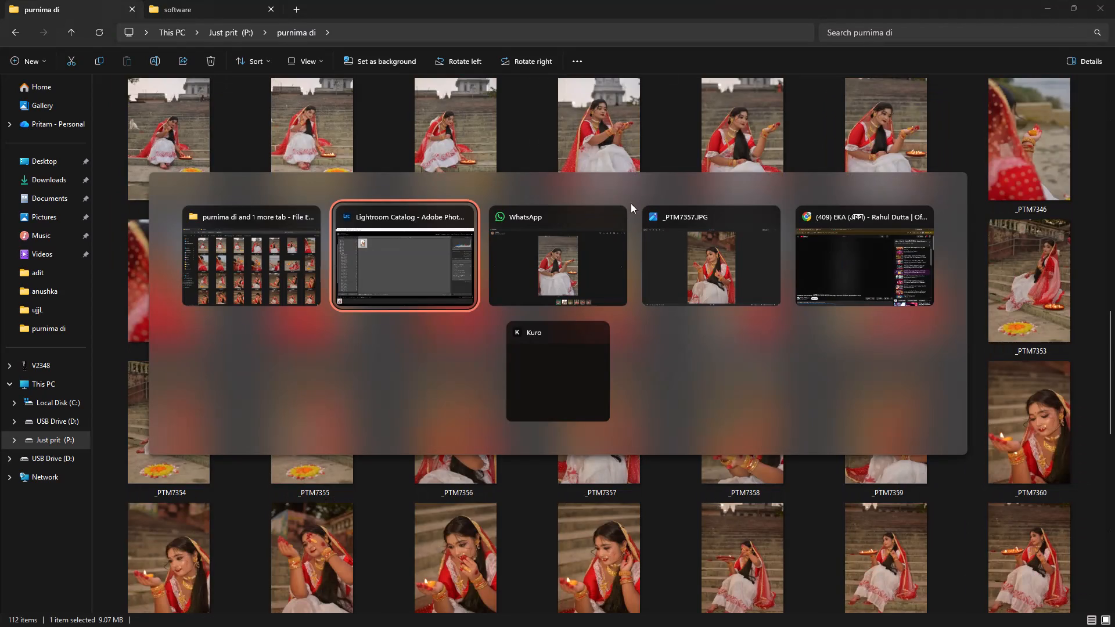
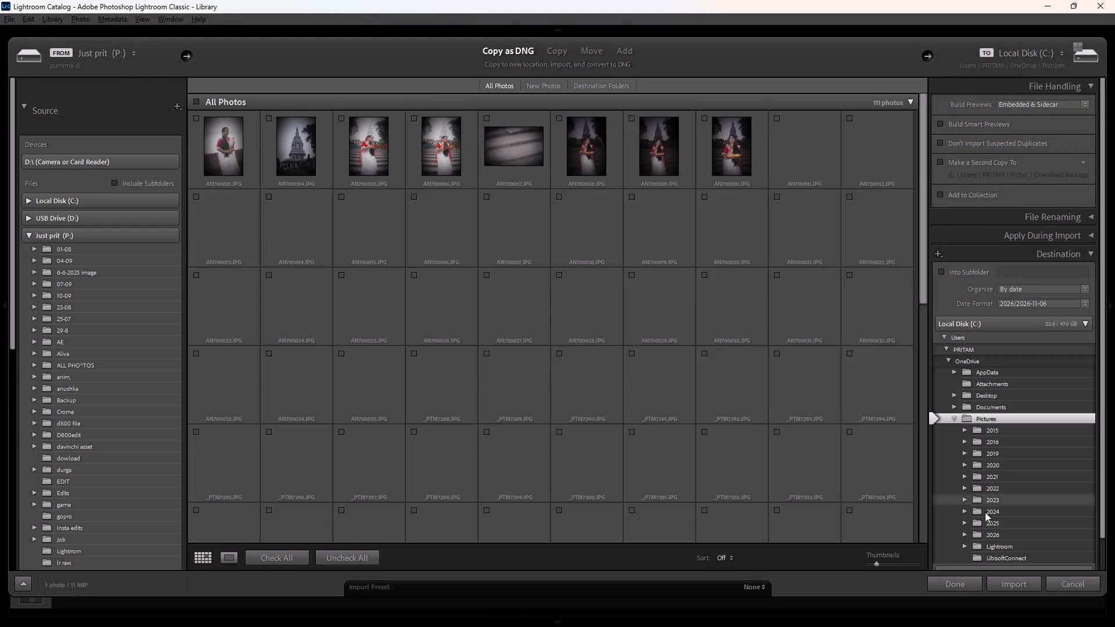
# Import the chosen purnima di portrait into the Lightroom catalog.
pyautogui.keyDown('alt'); pyautogui.click(1018, 579); pyautogui.keyUp('alt')
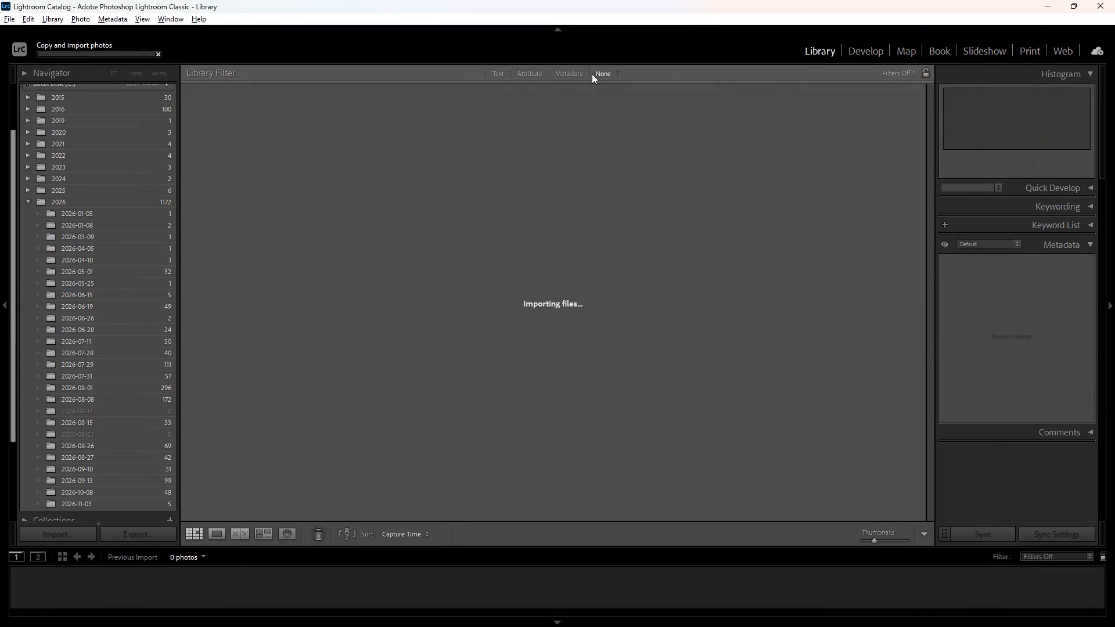
# Show the 2026-11-03 folder in the library and open its photo _PTM7345.JPG in the Develop module.
pyautogui.keyDown('alt'); pyautogui.scroll(-2, 138, 436); pyautogui.keyUp('alt')
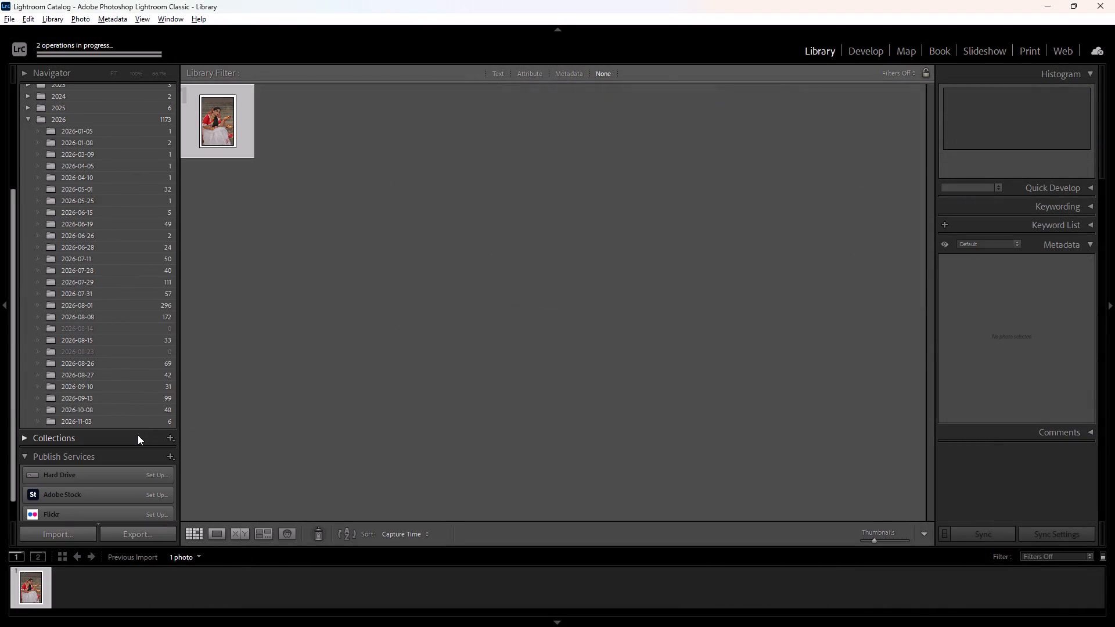
pyautogui.keyDown('alt'); pyautogui.click(138, 421); pyautogui.keyUp('alt')
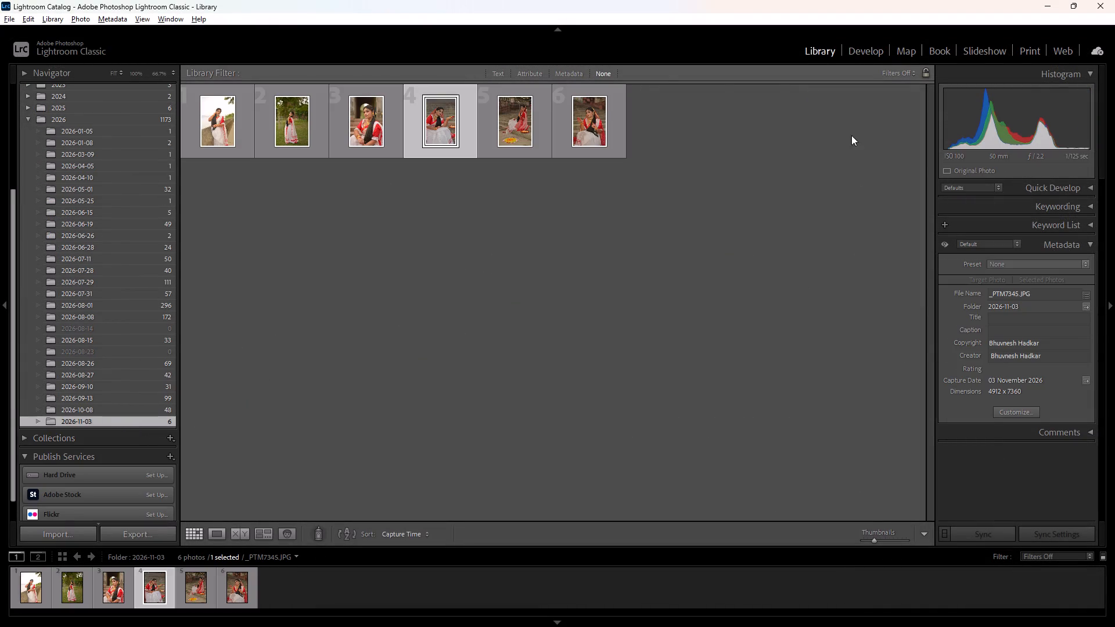
pyautogui.keyDown('alt'); pyautogui.click(869, 51); pyautogui.keyUp('alt')
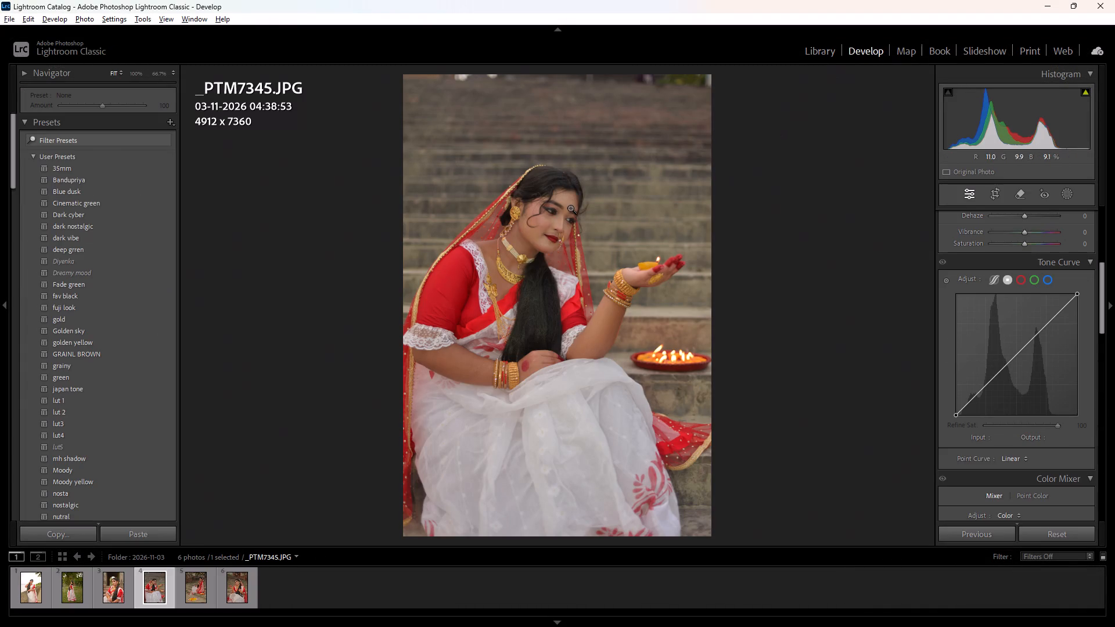
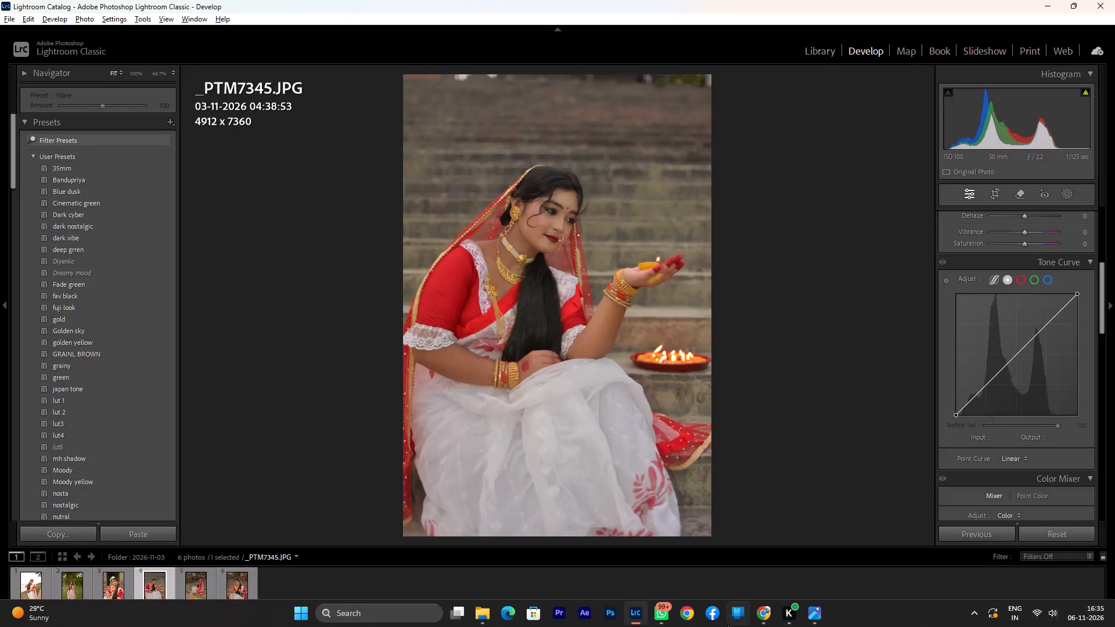
# Switch to Chrome, search YouTube for "barbadiyan kk" and play the song Barbadiyan.
pyautogui.keyDown('alt'); pyautogui.click(764, 621); pyautogui.keyUp('alt')
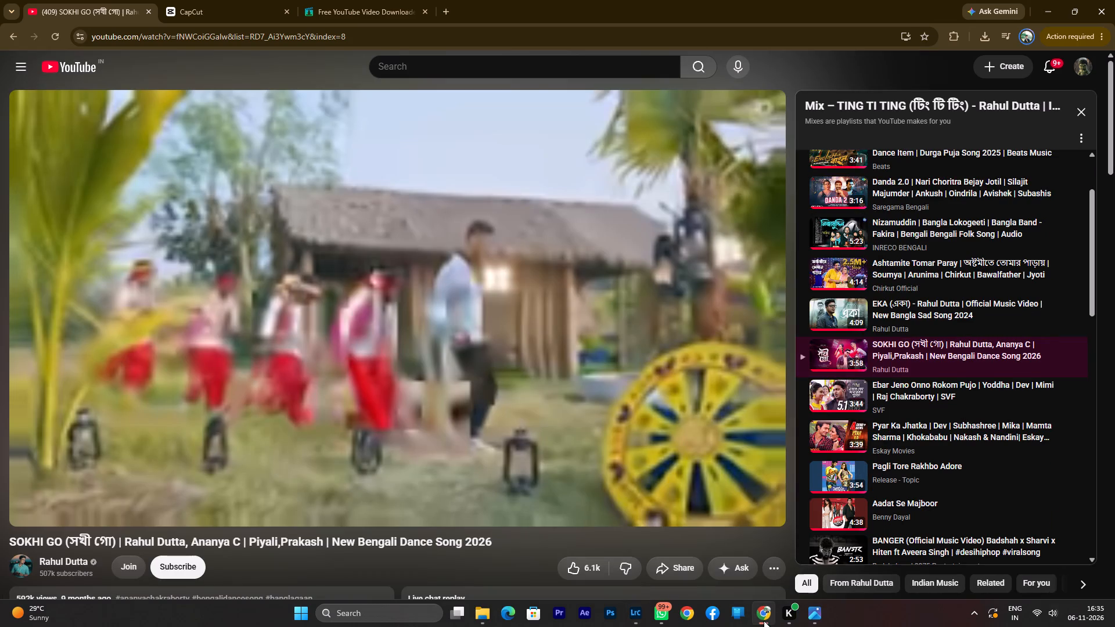
pyautogui.keyDown('alt'); pyautogui.click(422, 72); pyautogui.keyUp('alt')
pyautogui.write('bar')
pyautogui.write('va')
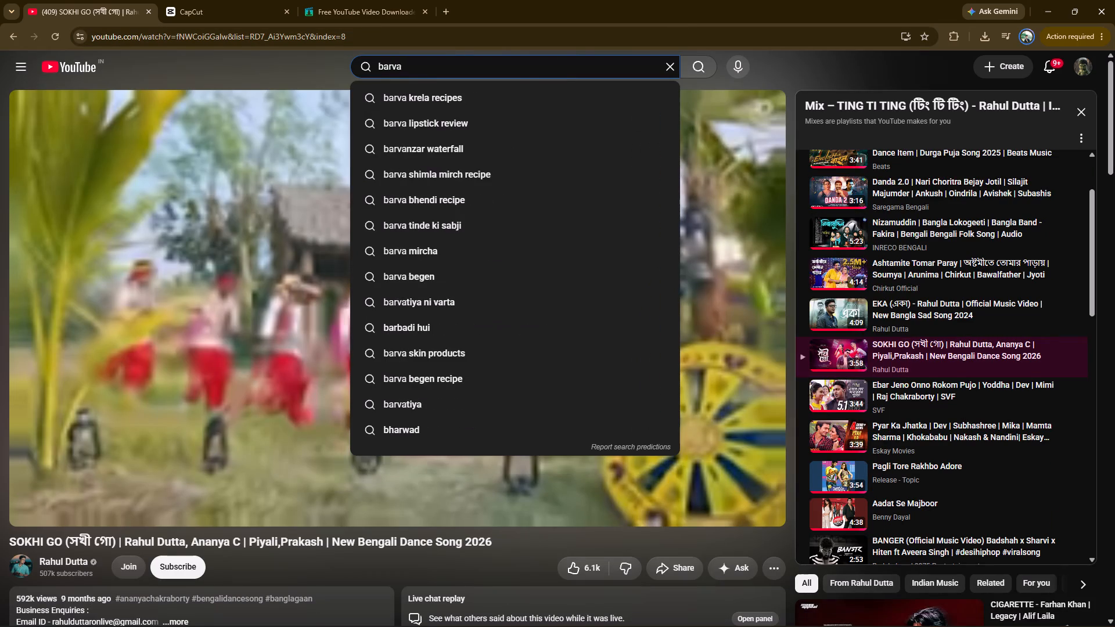
pyautogui.press('BackSpace')
pyautogui.press('BackSpace')
pyautogui.write('badiyan kk')
pyautogui.press('Return')
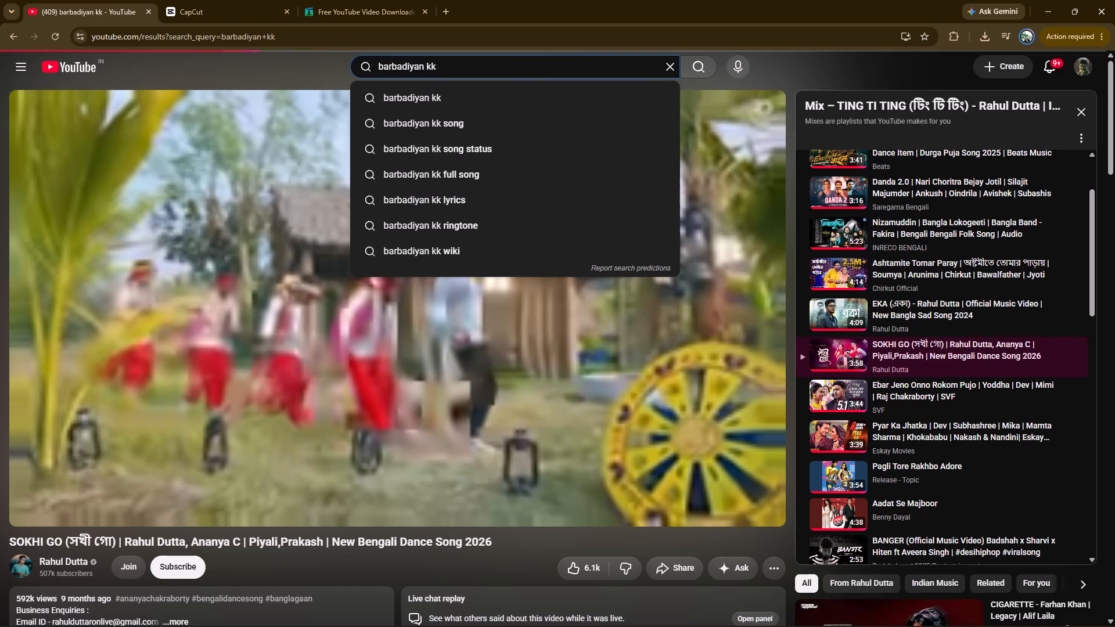
pyautogui.keyDown('alt'); pyautogui.click(354, 175); pyautogui.keyUp('alt')
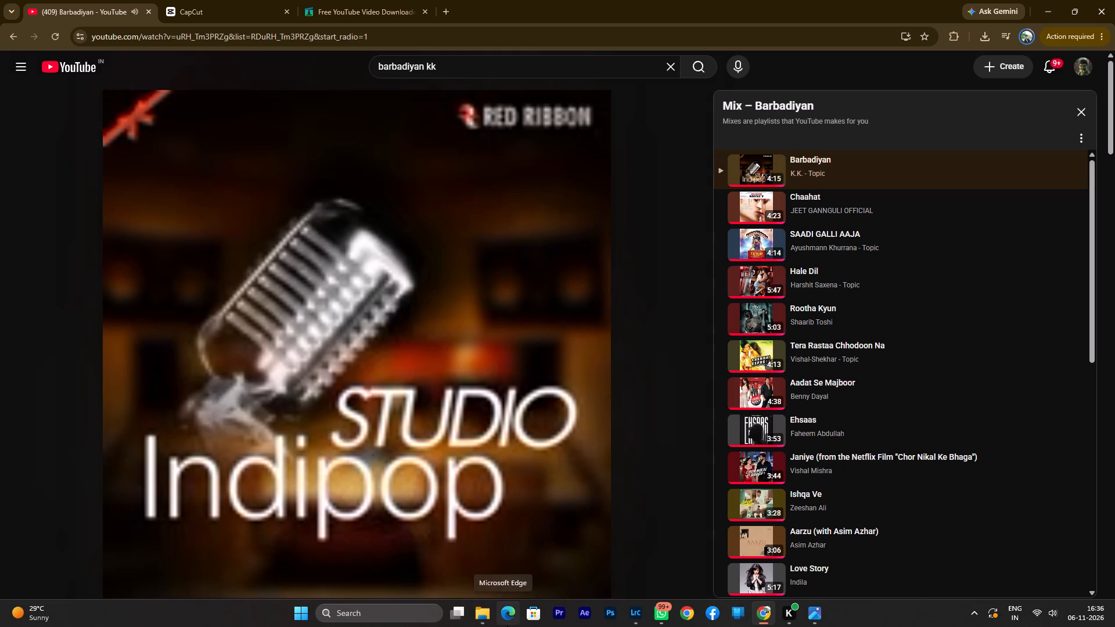
# Switch back to Lightroom Classic and apply the sunset looks preset to _PTM7345.JPG.
pyautogui.keyDown('alt'); pyautogui.click(620, 547); pyautogui.keyUp('alt')
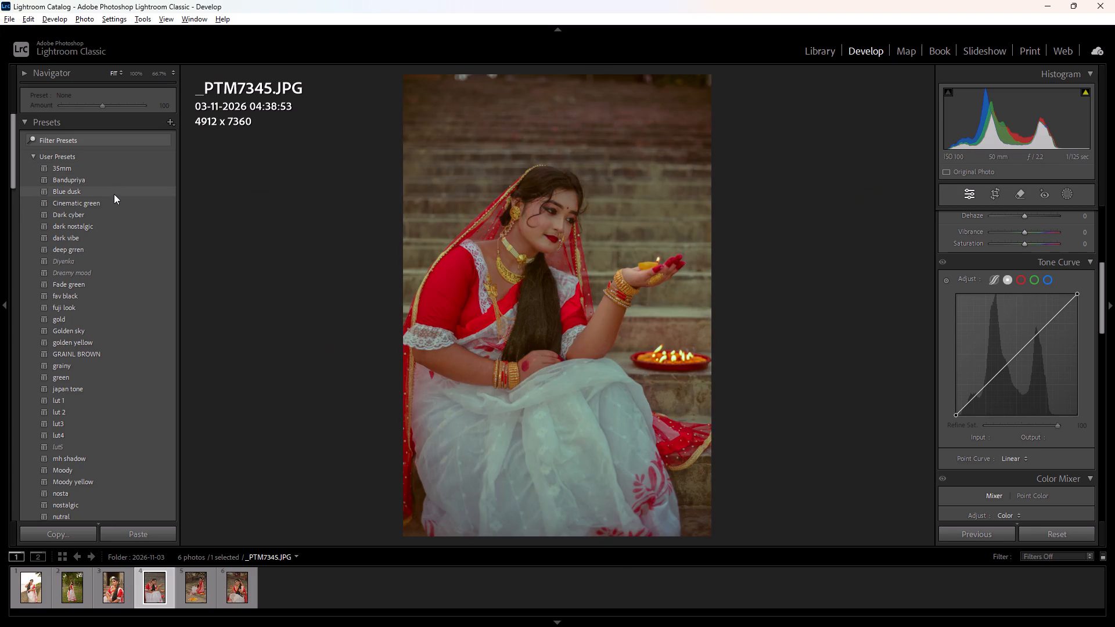
pyautogui.keyDown('alt'); pyautogui.scroll(-4, 112, 203); pyautogui.keyUp('alt')
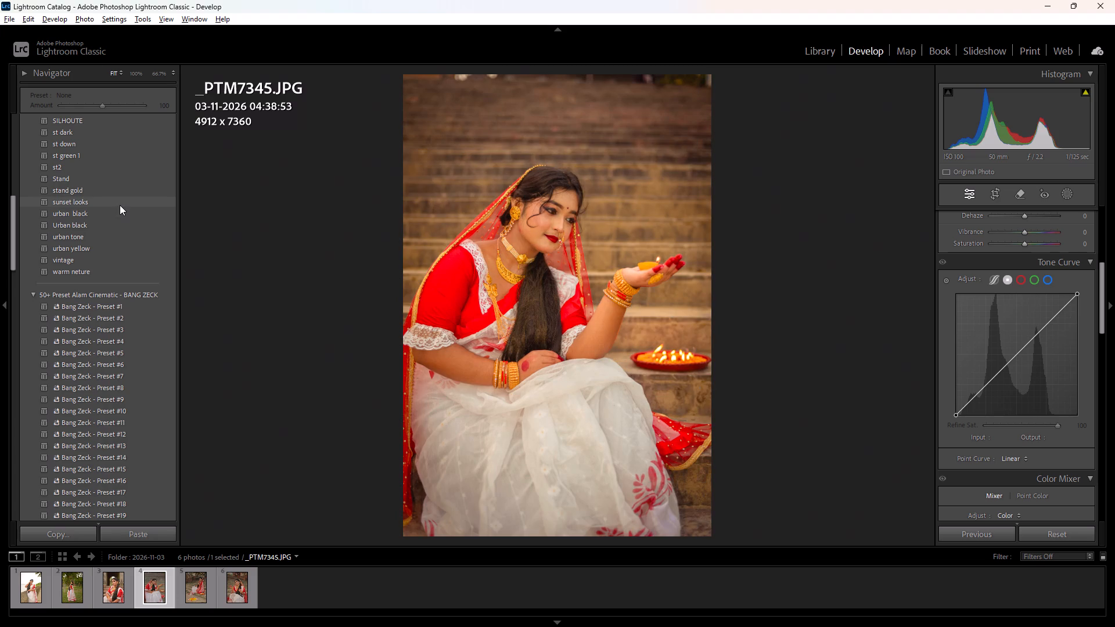
pyautogui.keyDown('alt'); pyautogui.click(120, 205); pyautogui.keyUp('alt')
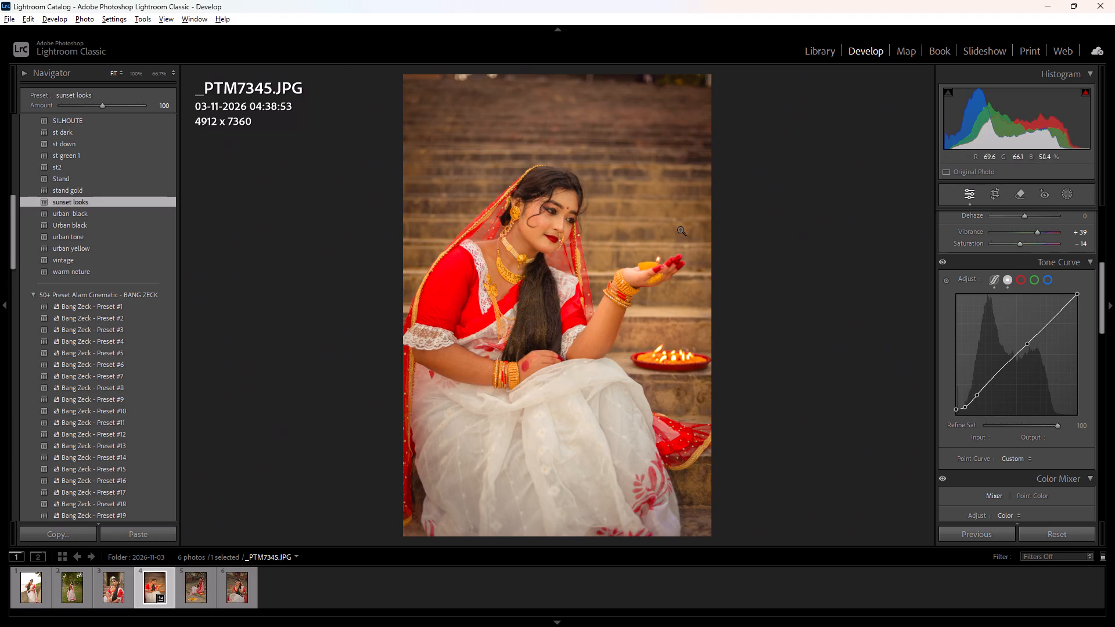
# Apply the sunset looks preset to _PTM7357.JPG, _PTM7353.JPG, _PTM7308.JPG, _PTM7300.JPG and _PTM7290.JPG, checking the face in _PTM7357.JPG up close.
pyautogui.keyDown('alt'); pyautogui.click(234, 593); pyautogui.keyUp('alt')
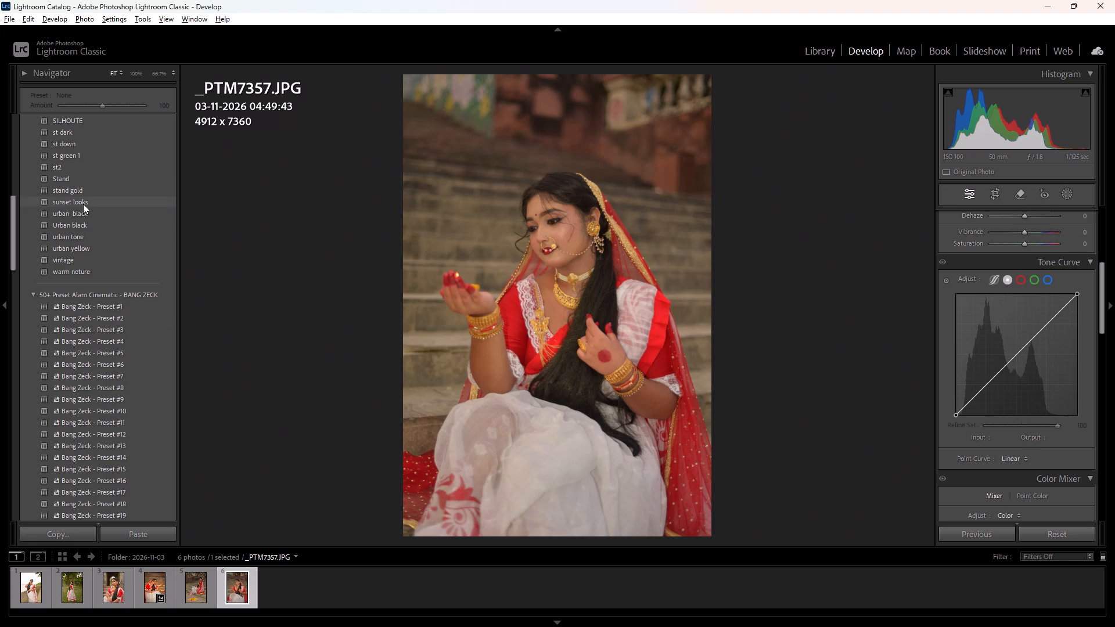
pyautogui.keyDown('alt'); pyautogui.click(83, 204); pyautogui.keyUp('alt')
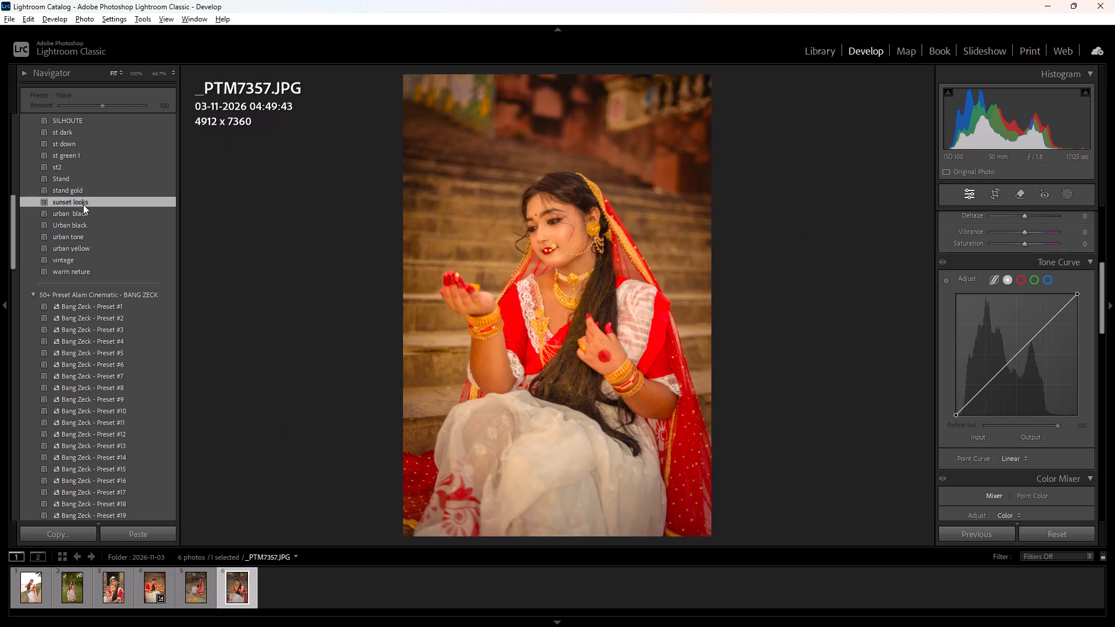
pyautogui.keyDown('alt'); pyautogui.click(560, 222); pyautogui.keyUp('alt')
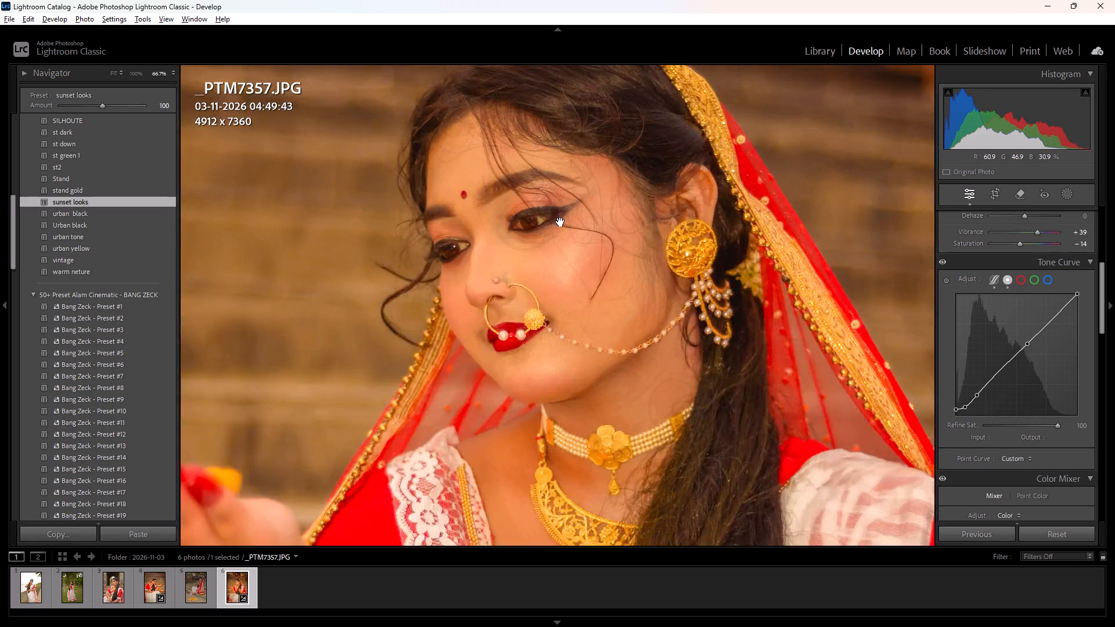
pyautogui.keyDown('alt'); pyautogui.click(560, 222); pyautogui.keyUp('alt')
pyautogui.keyDown('alt'); pyautogui.click(197, 585); pyautogui.keyUp('alt')
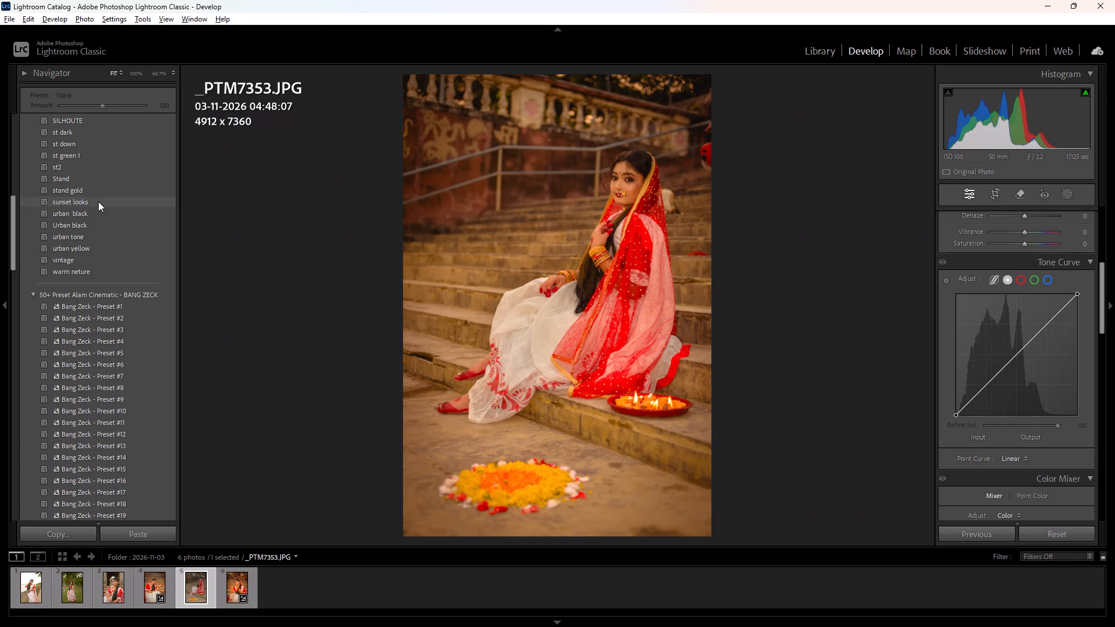
pyautogui.keyDown('alt'); pyautogui.click(98, 201); pyautogui.keyUp('alt')
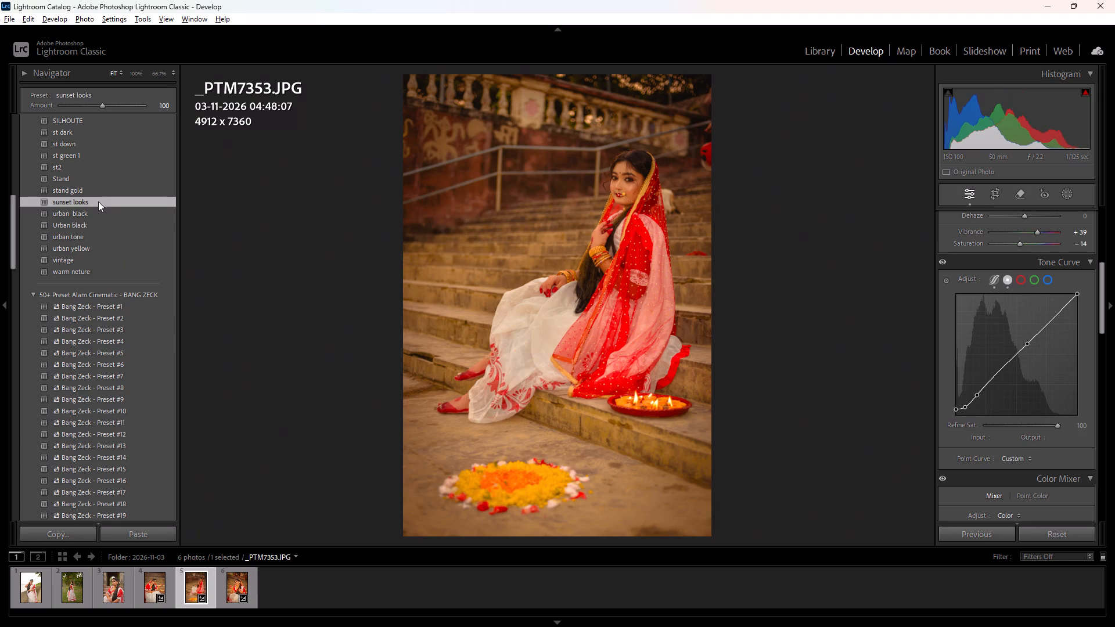
pyautogui.keyDown('alt'); pyautogui.click(110, 590); pyautogui.keyUp('alt')
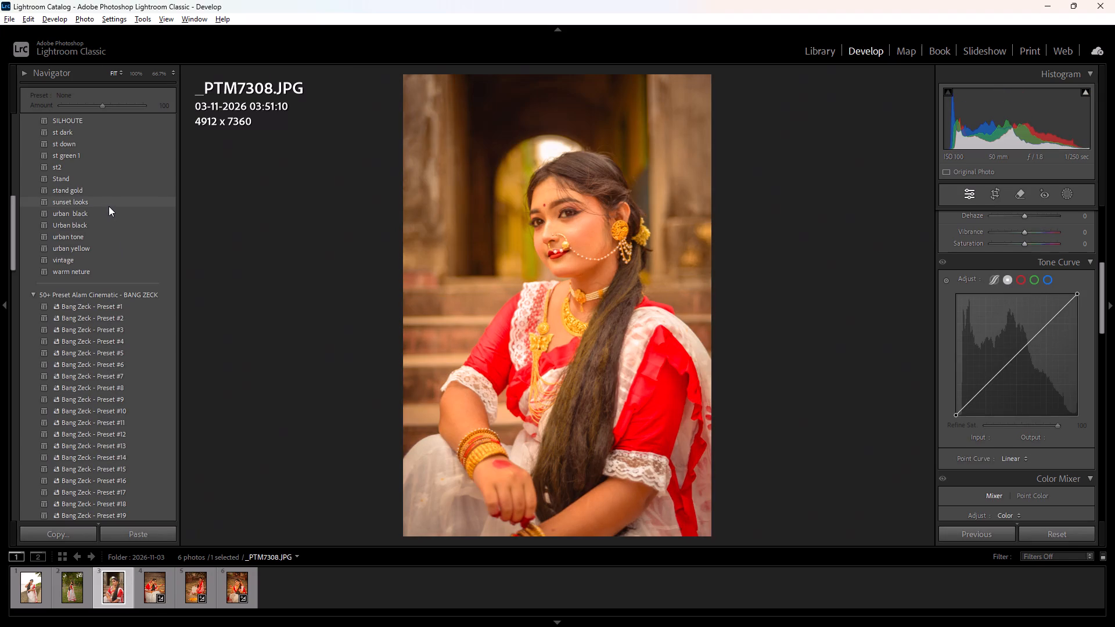
pyautogui.keyDown('alt'); pyautogui.click(109, 206); pyautogui.keyUp('alt')
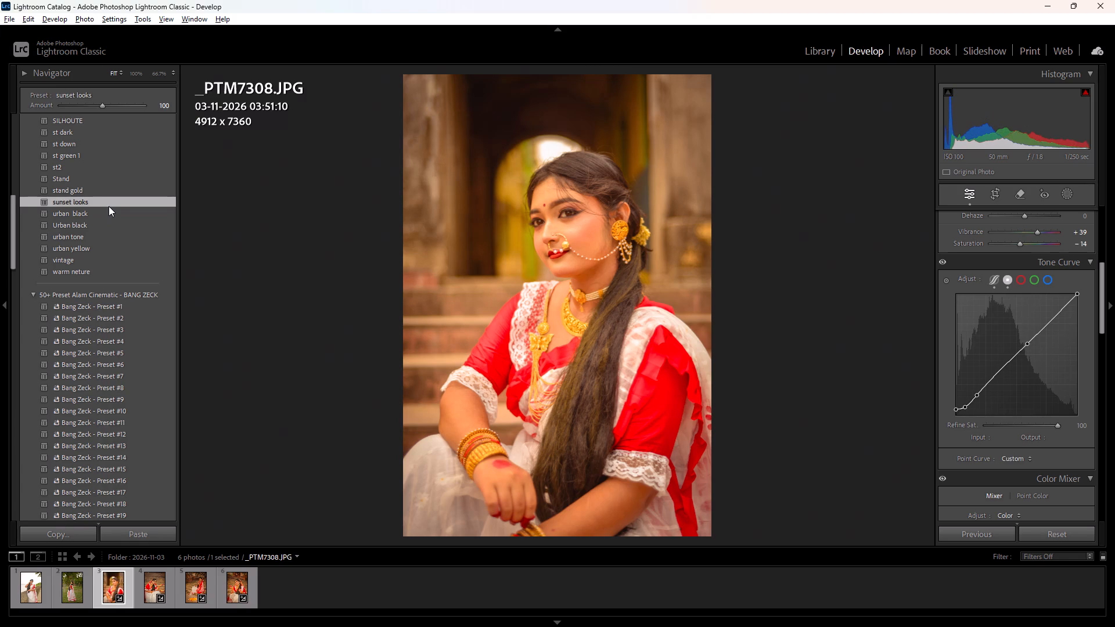
pyautogui.keyDown('alt'); pyautogui.click(71, 591); pyautogui.keyUp('alt')
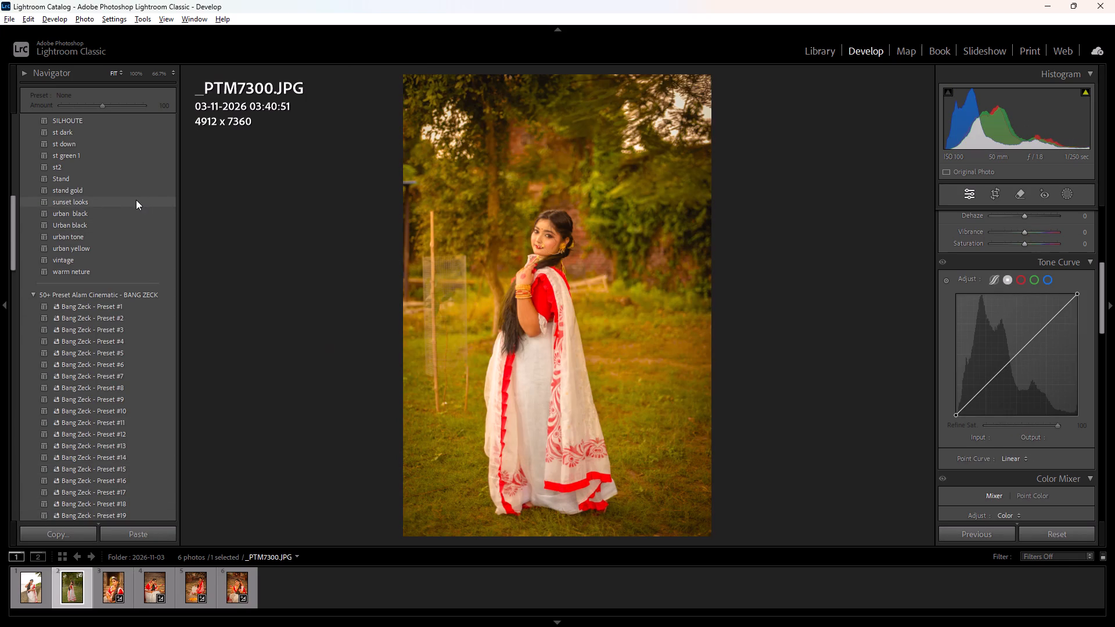
pyautogui.keyDown('alt'); pyautogui.click(136, 200); pyautogui.keyUp('alt')
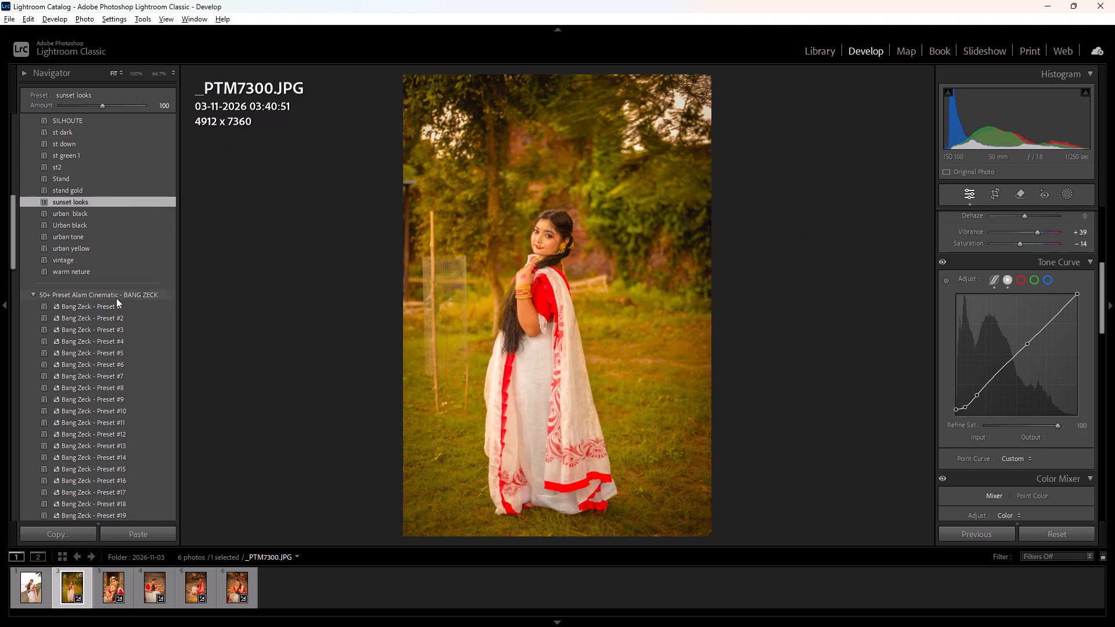
pyautogui.keyDown('alt'); pyautogui.click(28, 585); pyautogui.keyUp('alt')
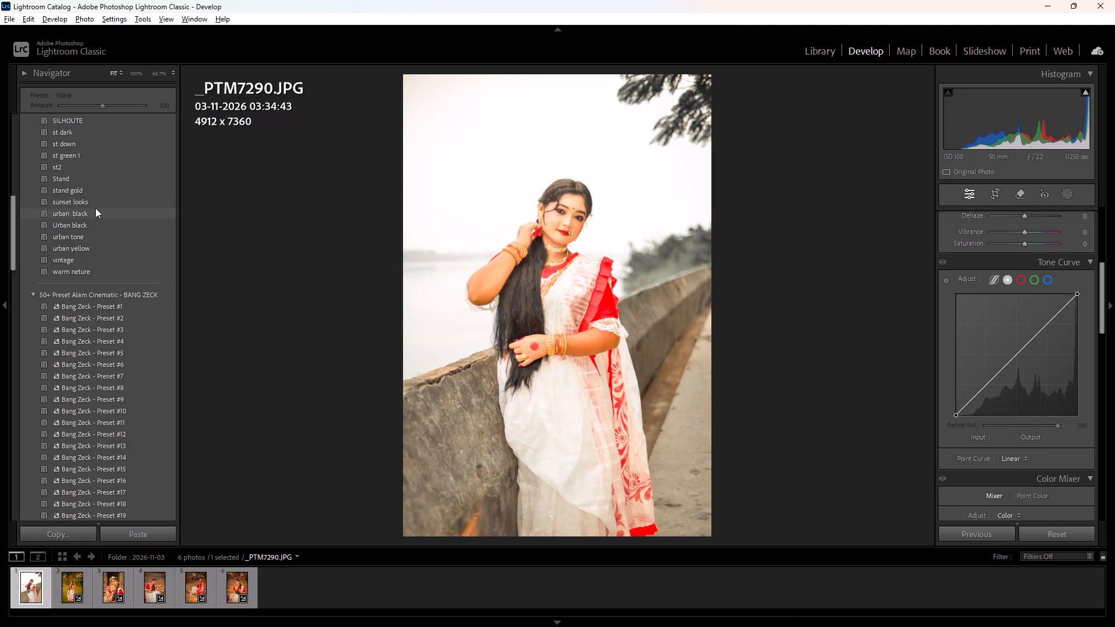
pyautogui.keyDown('alt'); pyautogui.click(100, 196); pyautogui.keyUp('alt')
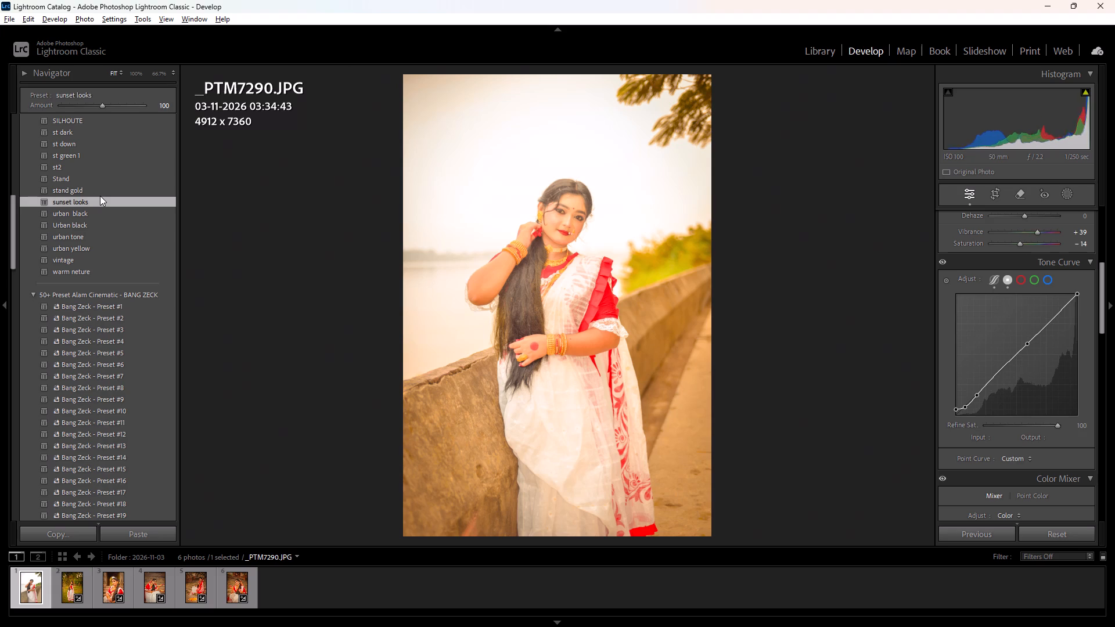
# Set the Highlights of _PTM7290.JPG to -100.
pyautogui.keyDown('alt'); pyautogui.scroll(2, 985, 253); pyautogui.keyUp('alt')
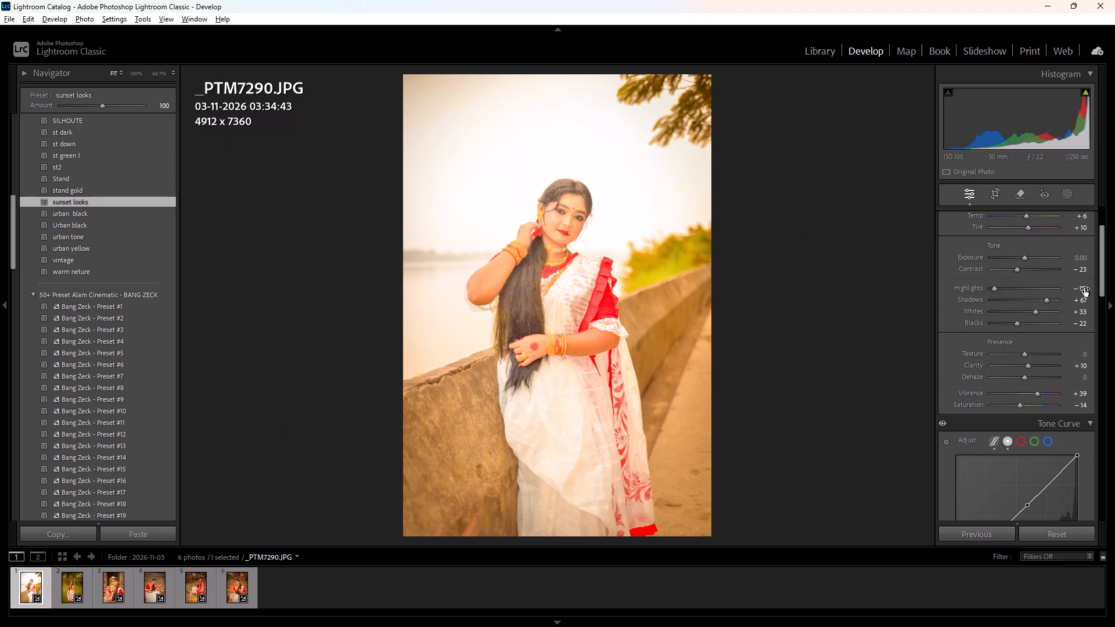
pyautogui.keyDown('alt'); pyautogui.moveTo(1084, 288); pyautogui.dragTo(1045, 294); pyautogui.keyUp('alt')
# Reshape the tone curve of _PTM7290.JPG with points at about 211/184, 141/121 and 79/56 (input/output).
pyautogui.keyDown('alt'); pyautogui.scroll(-2, 1027, 448); pyautogui.keyUp('alt')
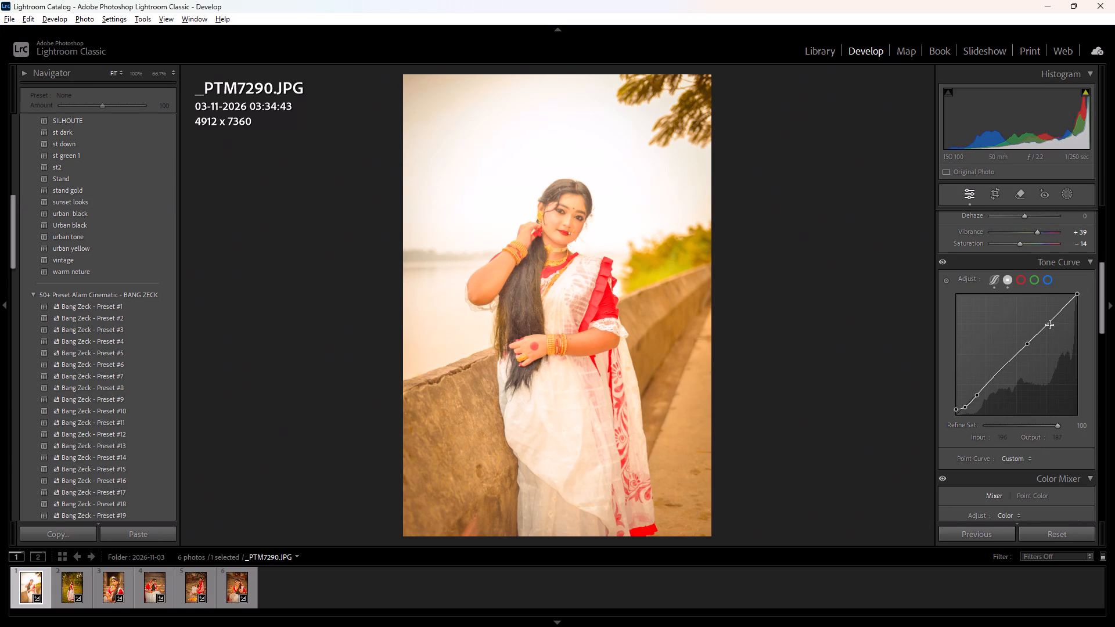
pyautogui.keyDown('alt'); pyautogui.moveTo(1030, 344); pyautogui.dragTo(1058, 325); pyautogui.keyUp('alt')
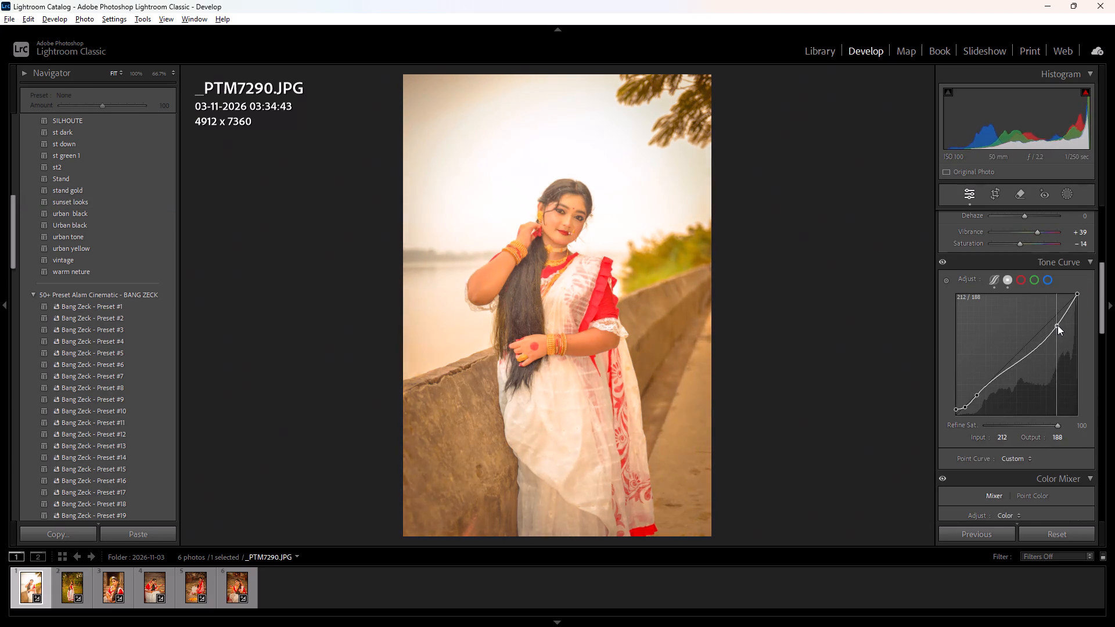
pyautogui.keyDown('alt'); pyautogui.moveTo(1058, 325); pyautogui.dragTo(1057, 327); pyautogui.keyUp('alt')
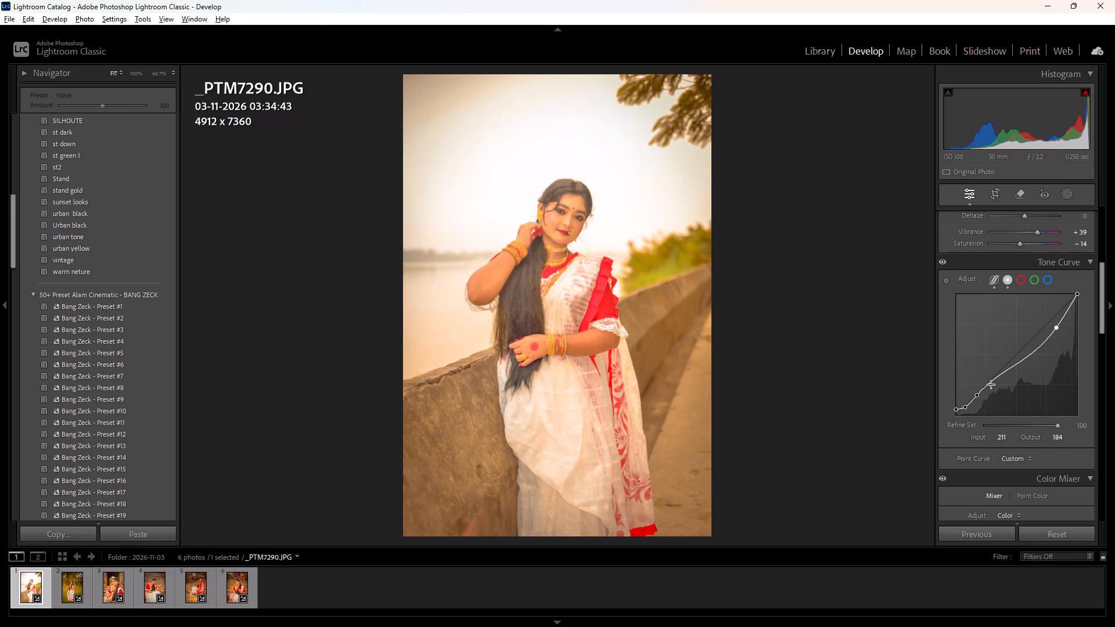
pyautogui.keyDown('alt'); pyautogui.moveTo(979, 397); pyautogui.dragTo(1019, 356); pyautogui.keyUp('alt')
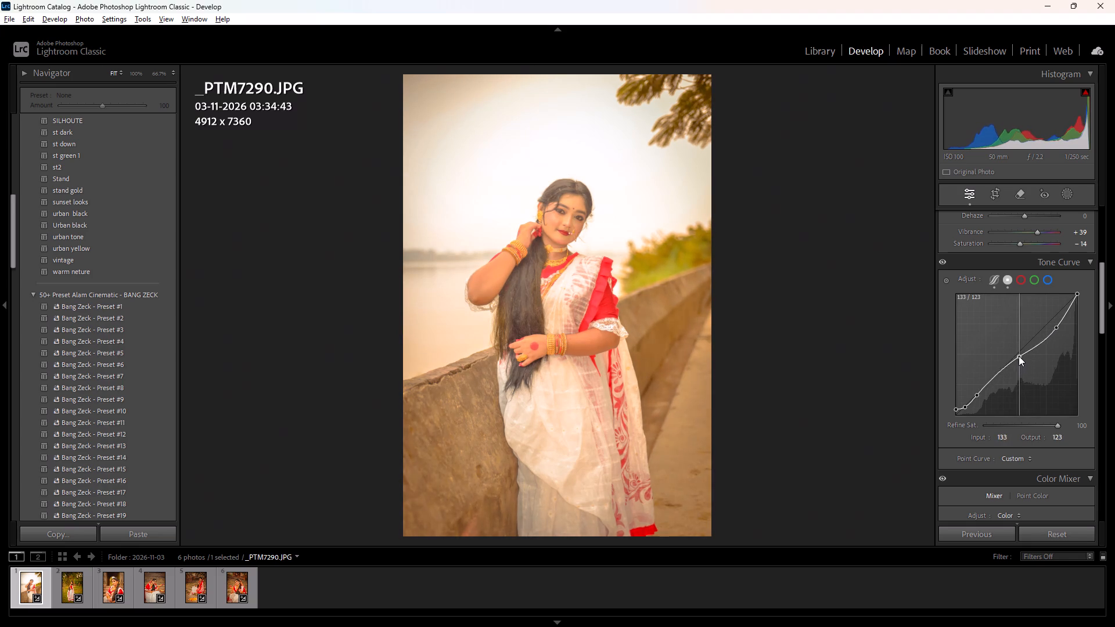
pyautogui.keyDown('alt'); pyautogui.moveTo(1019, 356); pyautogui.dragTo(1023, 358); pyautogui.keyUp('alt')
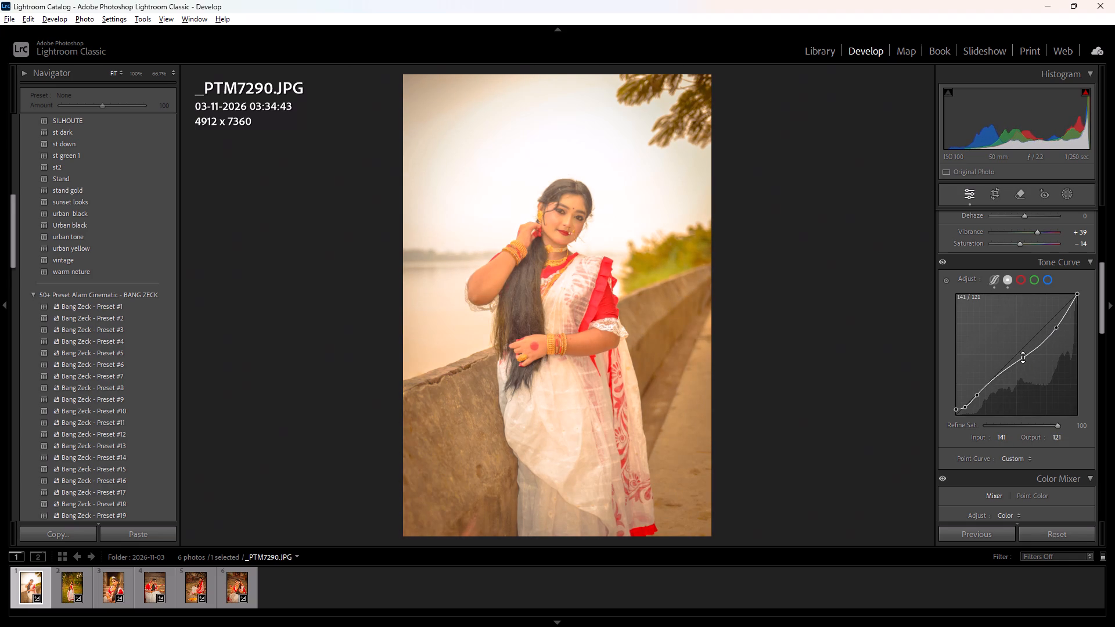
pyautogui.keyDown('alt'); pyautogui.moveTo(976, 395); pyautogui.dragTo(991, 381); pyautogui.keyUp('alt')
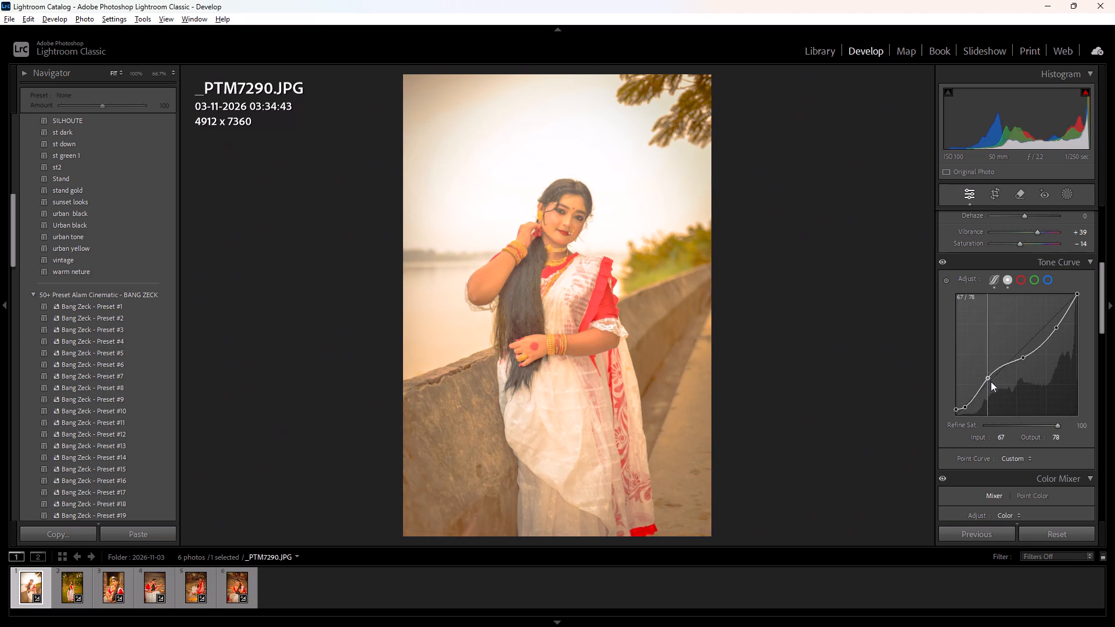
pyautogui.keyDown('alt'); pyautogui.moveTo(991, 381); pyautogui.dragTo(994, 390); pyautogui.keyUp('alt')
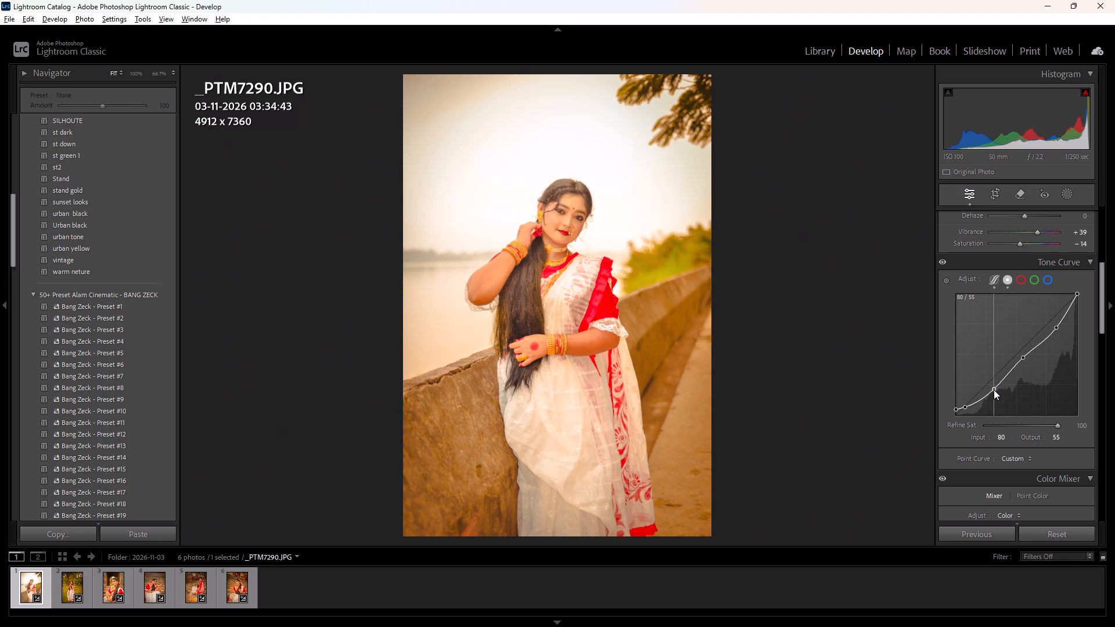
pyautogui.keyDown('alt'); pyautogui.moveTo(994, 390); pyautogui.dragTo(993, 389); pyautogui.keyUp('alt')
# Set the Color Grading saturation of the shadows in _PTM7290.JPG to 0.
pyautogui.keyDown('alt'); pyautogui.scroll(2, 947, 353); pyautogui.keyUp('alt')
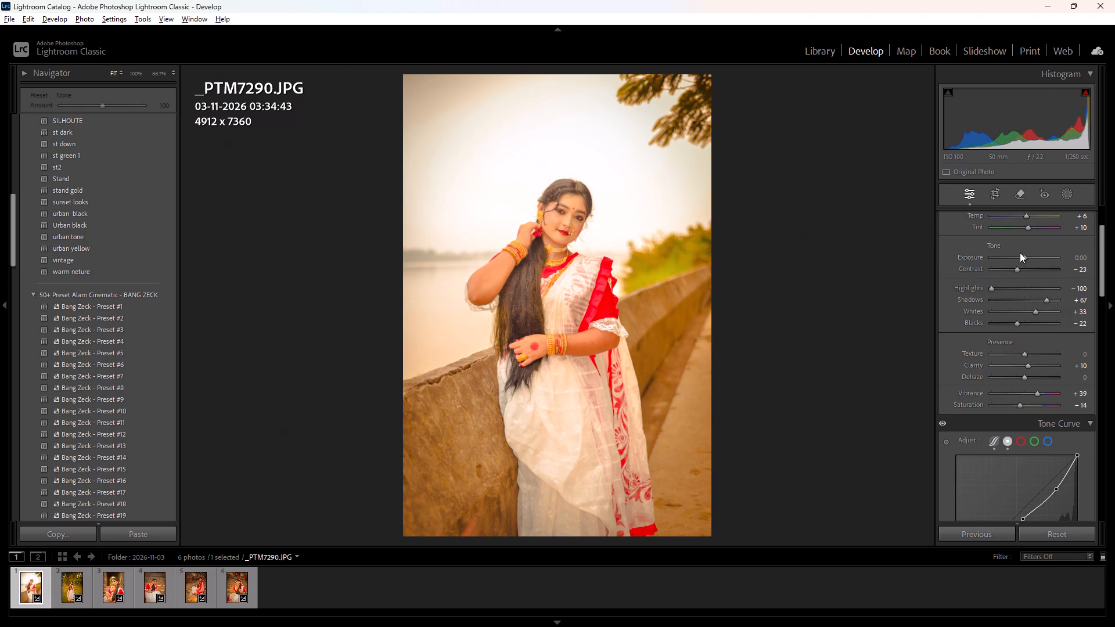
pyautogui.keyDown('alt'); pyautogui.scroll(-4, 1030, 320); pyautogui.keyUp('alt')
pyautogui.keyDown('alt'); pyautogui.scroll(1, 1035, 351); pyautogui.keyUp('alt')
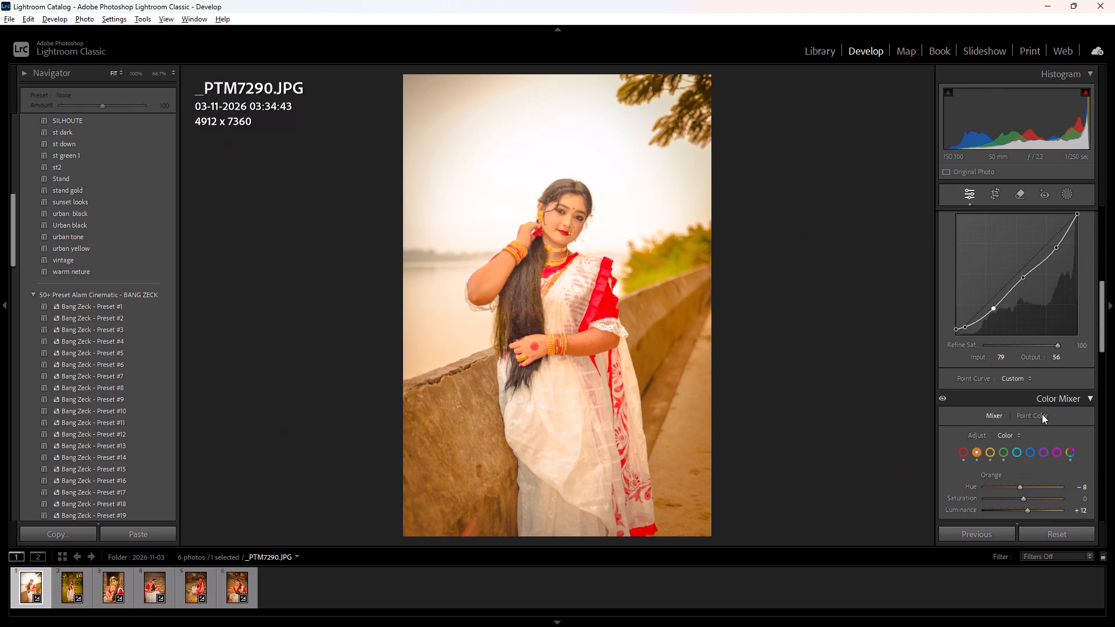
pyautogui.keyDown('alt'); pyautogui.scroll(-3, 1032, 416); pyautogui.keyUp('alt')
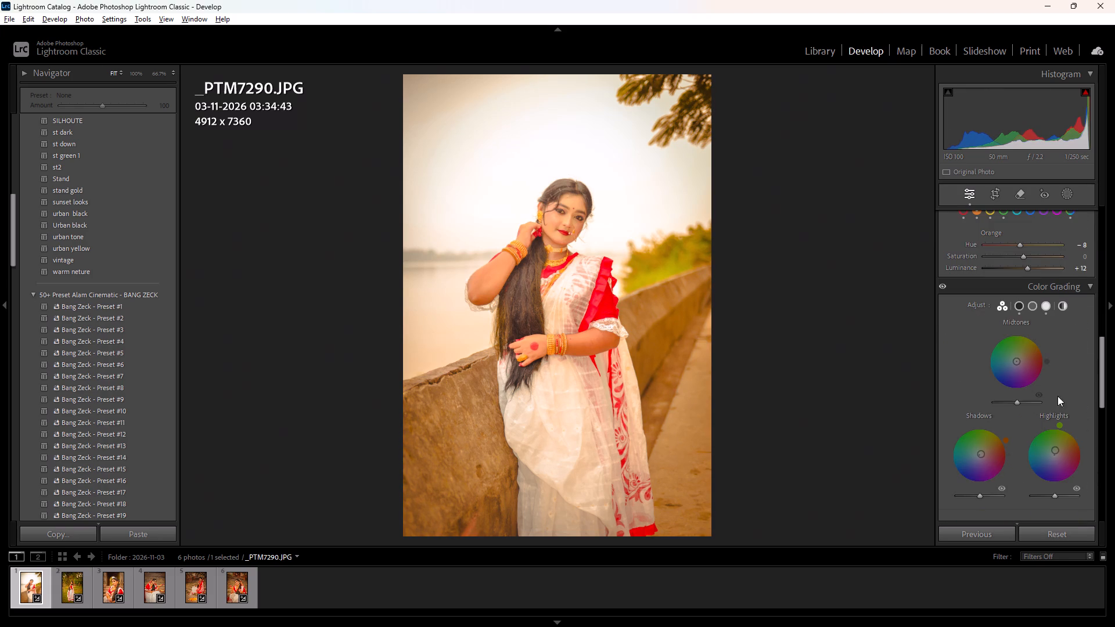
pyautogui.keyDown('alt'); pyautogui.scroll(-1, 991, 494); pyautogui.keyUp('alt')
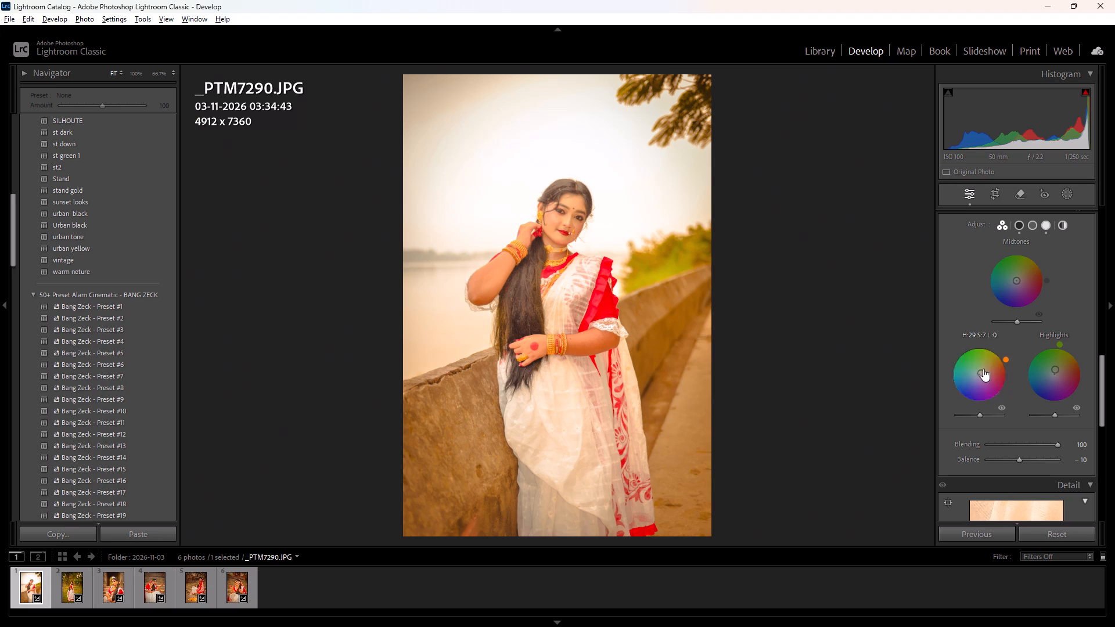
pyautogui.keyDown('alt'); pyautogui.click(1018, 229); pyautogui.keyUp('alt')
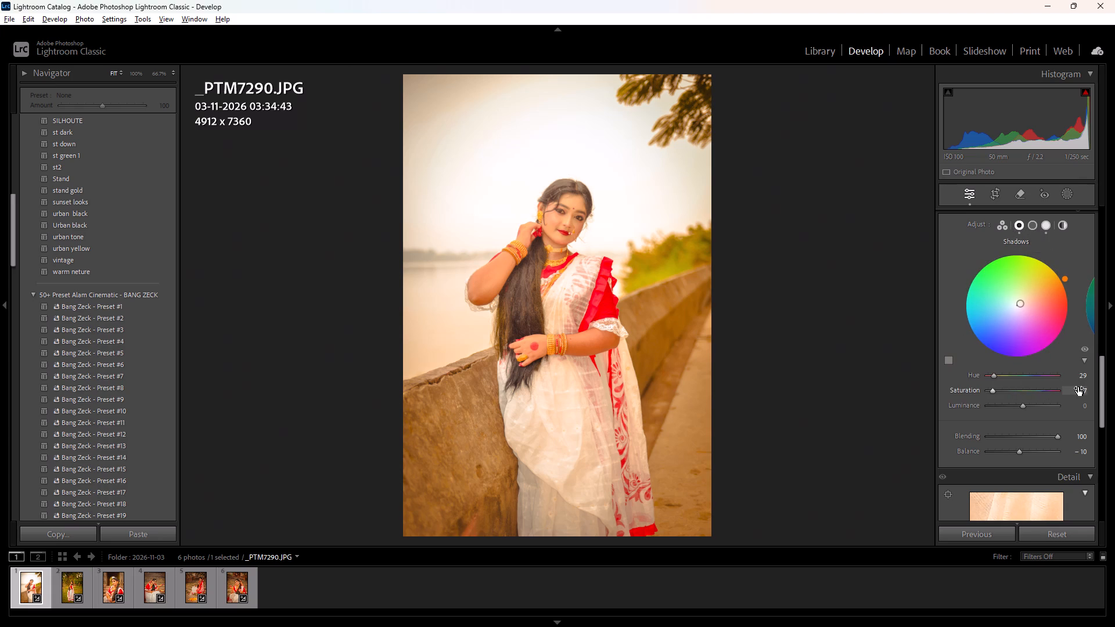
pyautogui.keyDown('alt'); pyautogui.moveTo(1082, 391); pyautogui.dragTo(1058, 397); pyautogui.keyUp('alt')
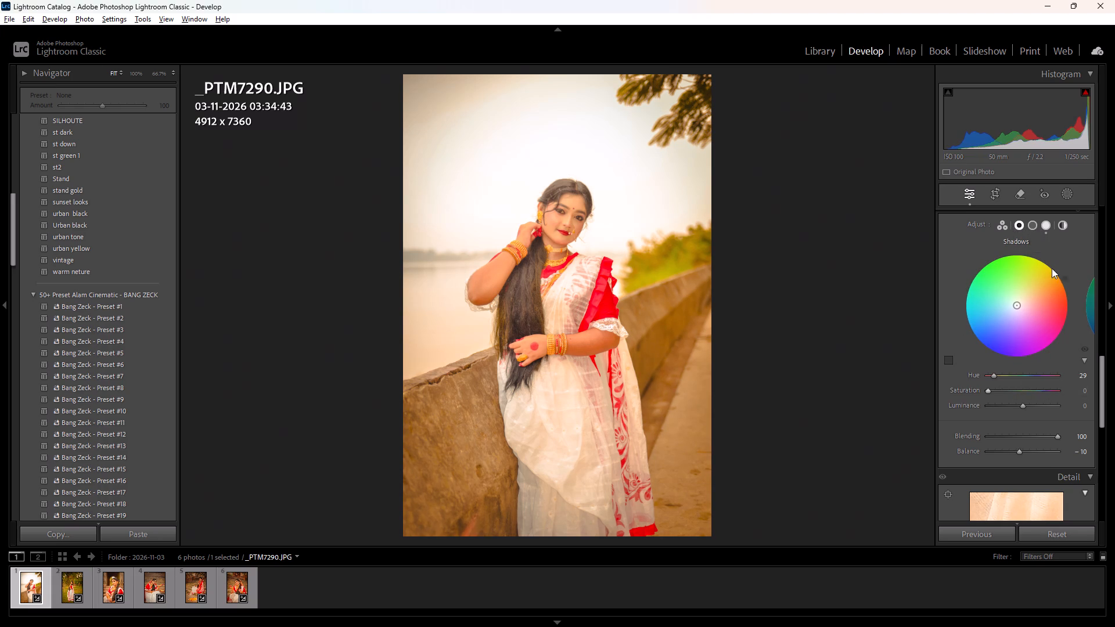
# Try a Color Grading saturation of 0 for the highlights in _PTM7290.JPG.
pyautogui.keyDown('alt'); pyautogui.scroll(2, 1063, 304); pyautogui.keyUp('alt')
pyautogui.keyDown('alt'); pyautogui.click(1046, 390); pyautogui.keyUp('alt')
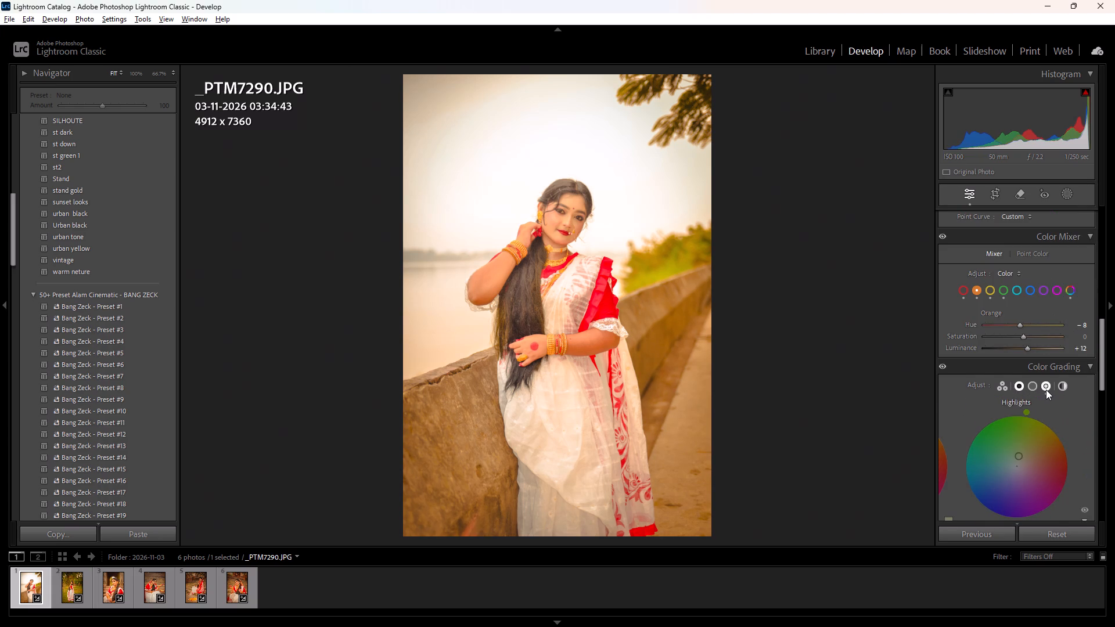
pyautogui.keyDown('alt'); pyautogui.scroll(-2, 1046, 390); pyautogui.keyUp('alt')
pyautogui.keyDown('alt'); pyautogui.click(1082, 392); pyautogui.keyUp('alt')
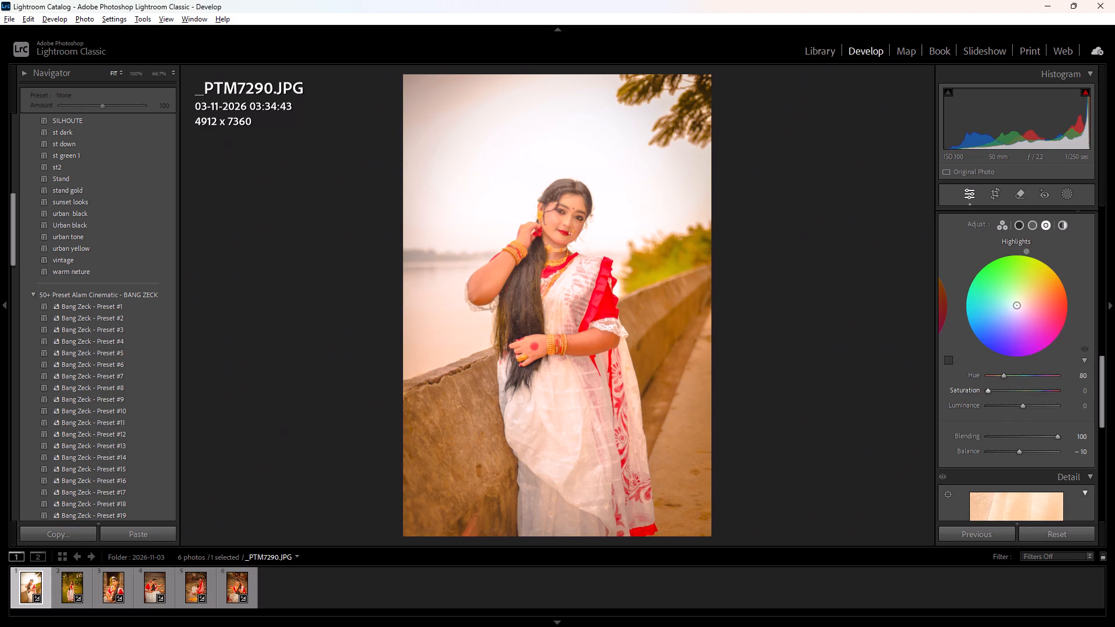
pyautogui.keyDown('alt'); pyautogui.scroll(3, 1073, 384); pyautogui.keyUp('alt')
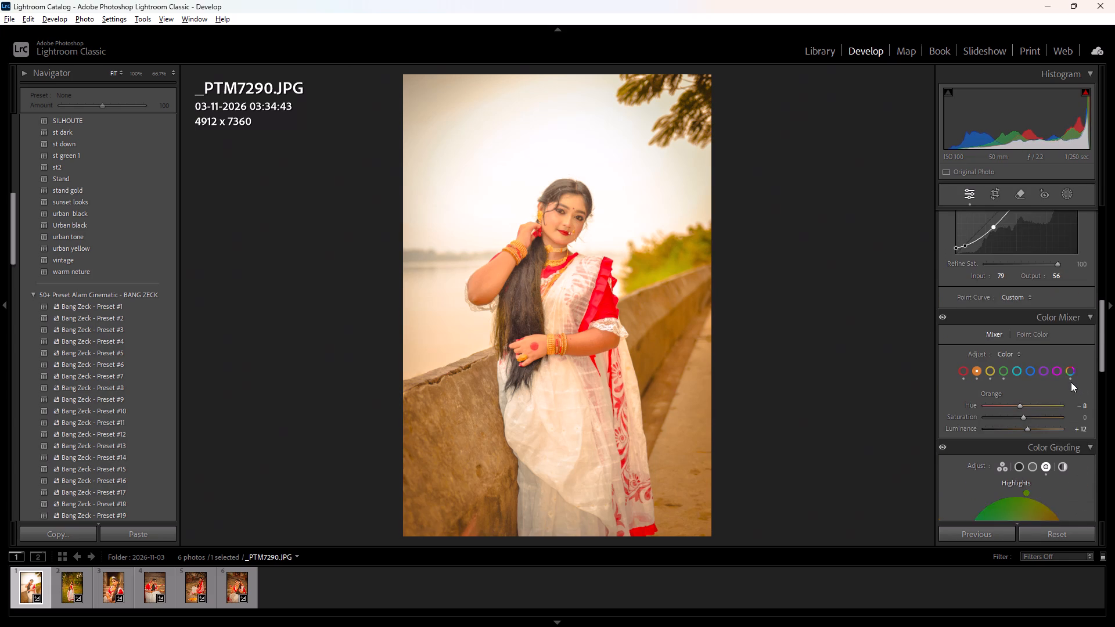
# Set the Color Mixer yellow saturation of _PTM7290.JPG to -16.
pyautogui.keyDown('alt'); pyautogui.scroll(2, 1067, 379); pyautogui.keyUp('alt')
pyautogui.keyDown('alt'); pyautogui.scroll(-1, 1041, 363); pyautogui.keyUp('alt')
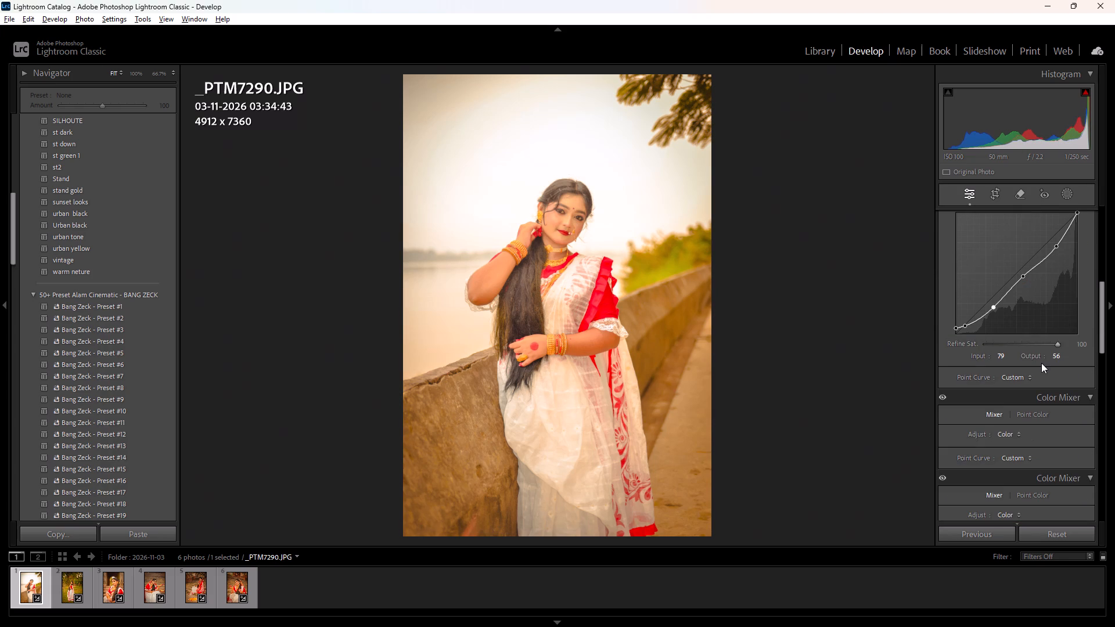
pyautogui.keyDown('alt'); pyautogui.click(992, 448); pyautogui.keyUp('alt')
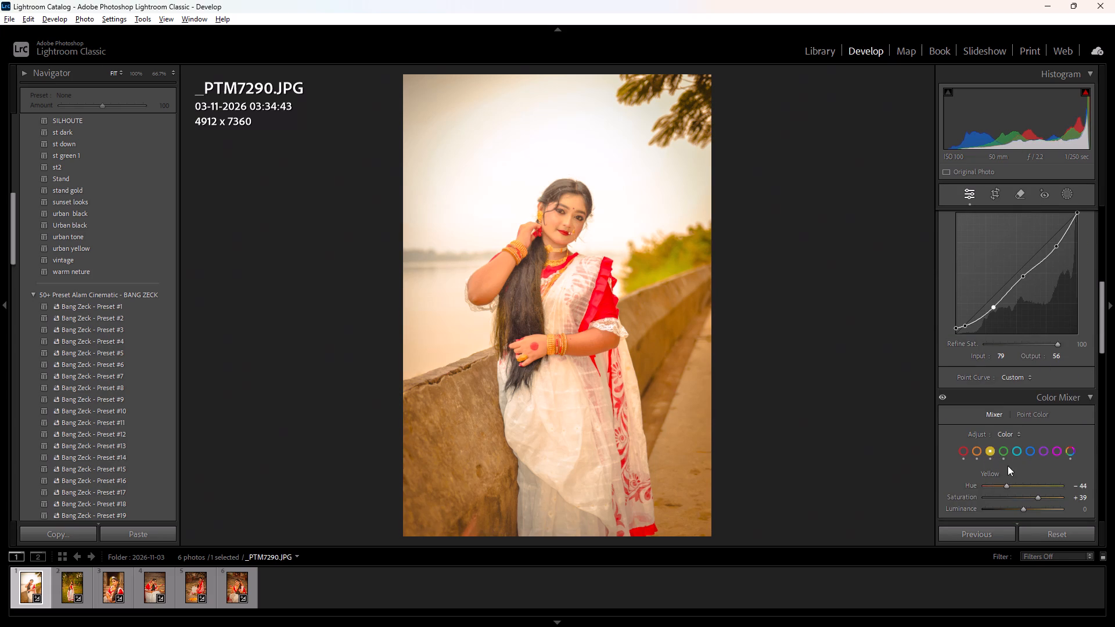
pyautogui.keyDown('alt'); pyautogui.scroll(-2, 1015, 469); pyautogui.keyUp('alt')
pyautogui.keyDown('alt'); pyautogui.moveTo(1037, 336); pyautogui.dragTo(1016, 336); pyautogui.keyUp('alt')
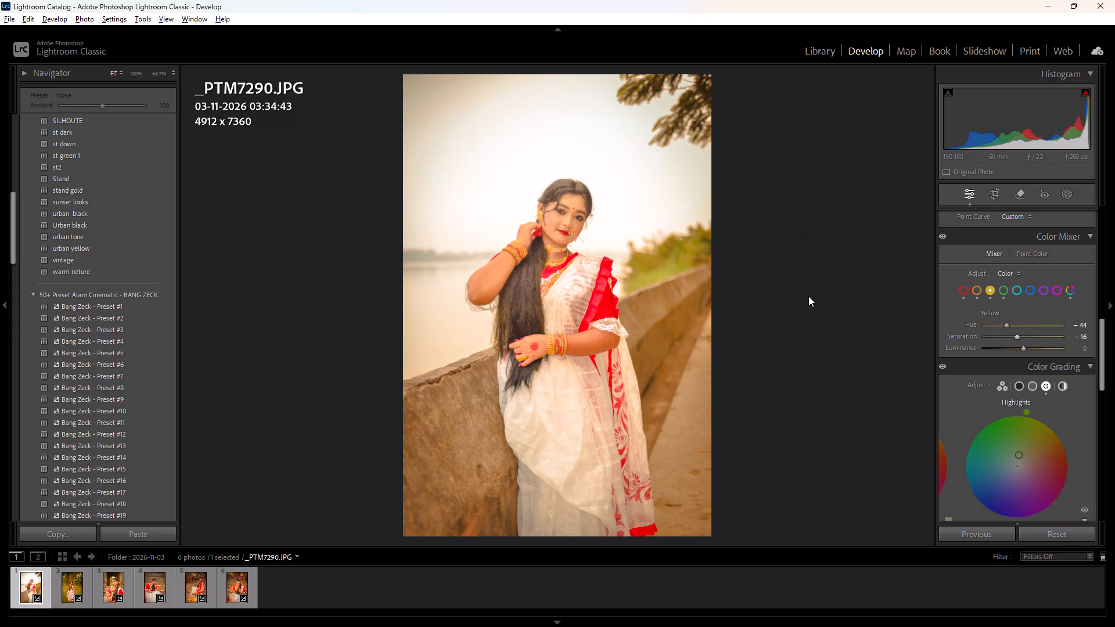
# Reset all Develop adjustments of _PTM7290.JPG and apply Auto tone, checking the face up close.
pyautogui.keyDown('alt'); pyautogui.click(1045, 533); pyautogui.keyUp('alt')
pyautogui.keyDown('alt'); pyautogui.scroll(6, 1009, 481); pyautogui.keyUp('alt')
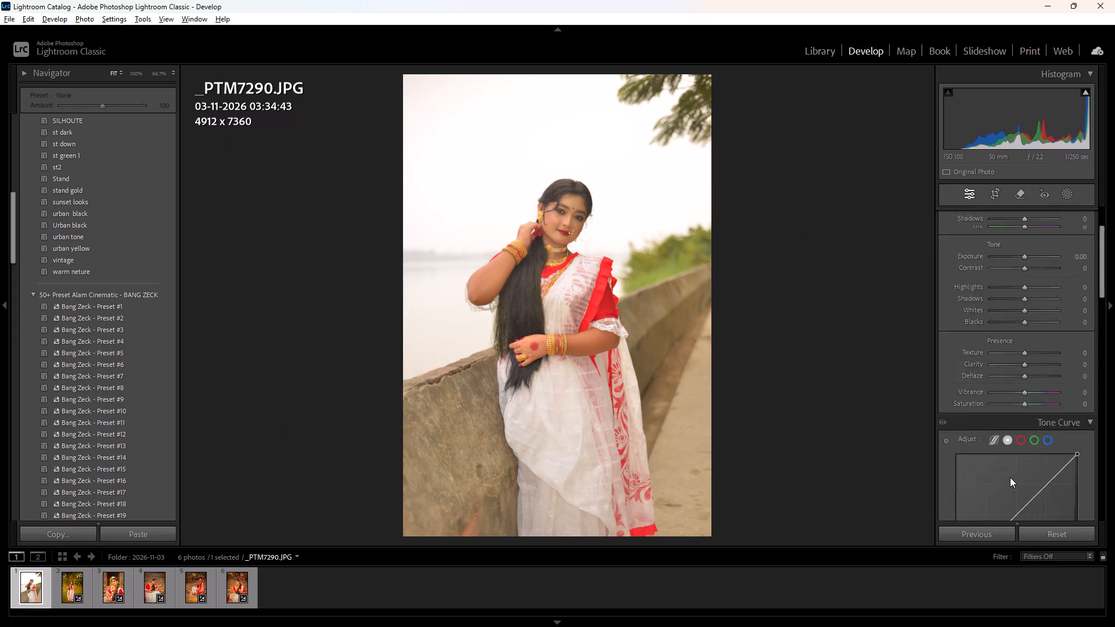
pyautogui.keyDown('alt'); pyautogui.click(1005, 229); pyautogui.keyUp('alt')
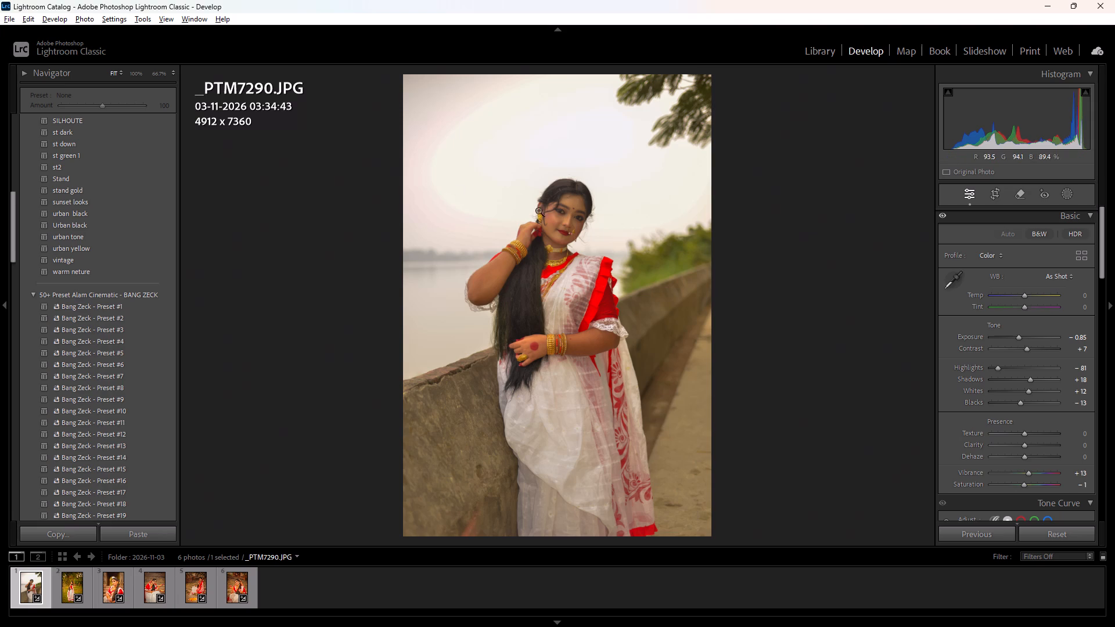
pyautogui.keyDown('alt'); pyautogui.click(573, 215); pyautogui.keyUp('alt')
pyautogui.keyDown('alt'); pyautogui.click(561, 243); pyautogui.keyUp('alt')
# Set the Exposure of _PTM7290.JPG to +0.05 and warm its Temp to +15.
pyautogui.keyDown('alt'); pyautogui.moveTo(1073, 335); pyautogui.dragTo(1078, 335); pyautogui.keyUp('alt')
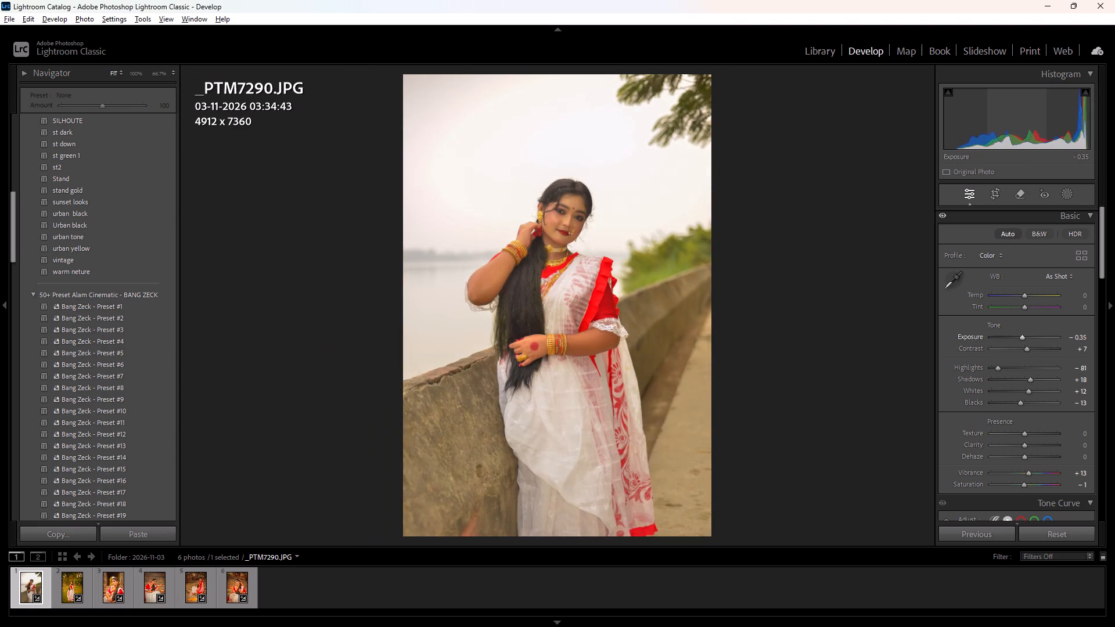
pyautogui.keyDown('alt'); pyautogui.moveTo(1078, 335); pyautogui.dragTo(1081, 335); pyautogui.keyUp('alt')
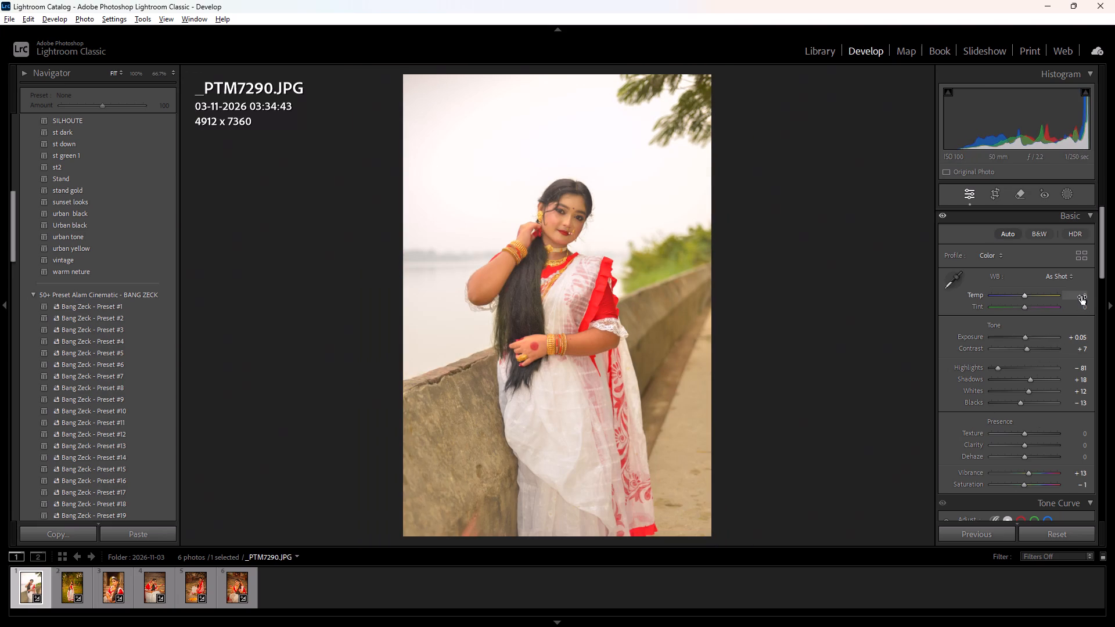
pyautogui.keyDown('alt'); pyautogui.moveTo(1081, 296); pyautogui.dragTo(1092, 296); pyautogui.keyUp('alt')
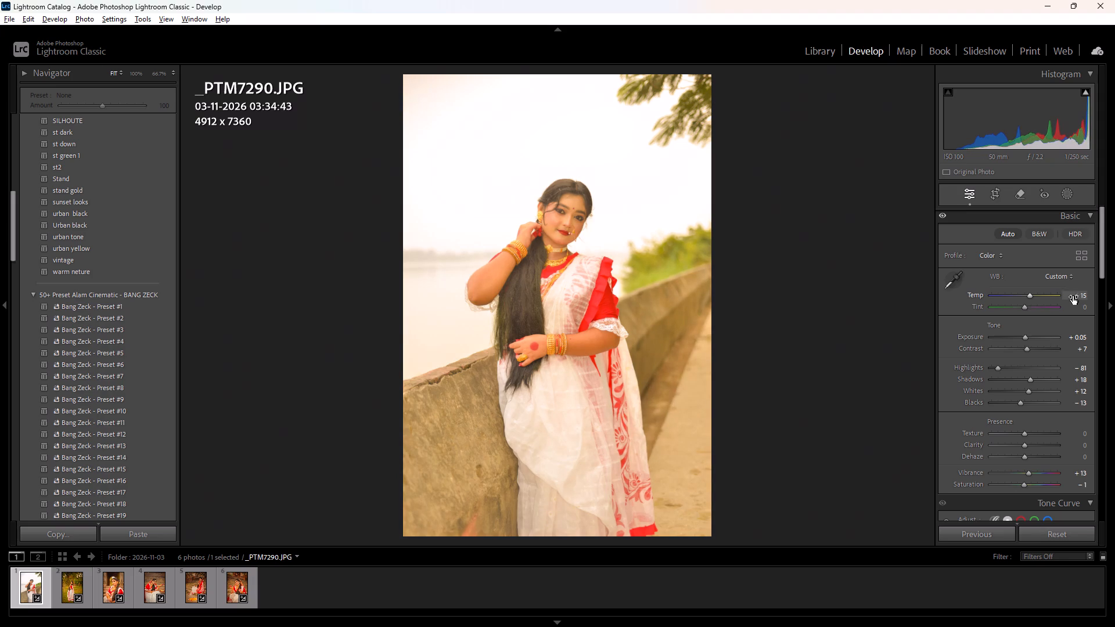
# In the Color Mixer, set the yellow saturation of _PTM7290.JPG to -33 and the yellow luminance to about -14.
pyautogui.keyDown('alt'); pyautogui.scroll(-5, 1047, 374); pyautogui.keyUp('alt')
pyautogui.keyDown('alt'); pyautogui.moveTo(1080, 417); pyautogui.dragTo(1047, 419); pyautogui.keyUp('alt')
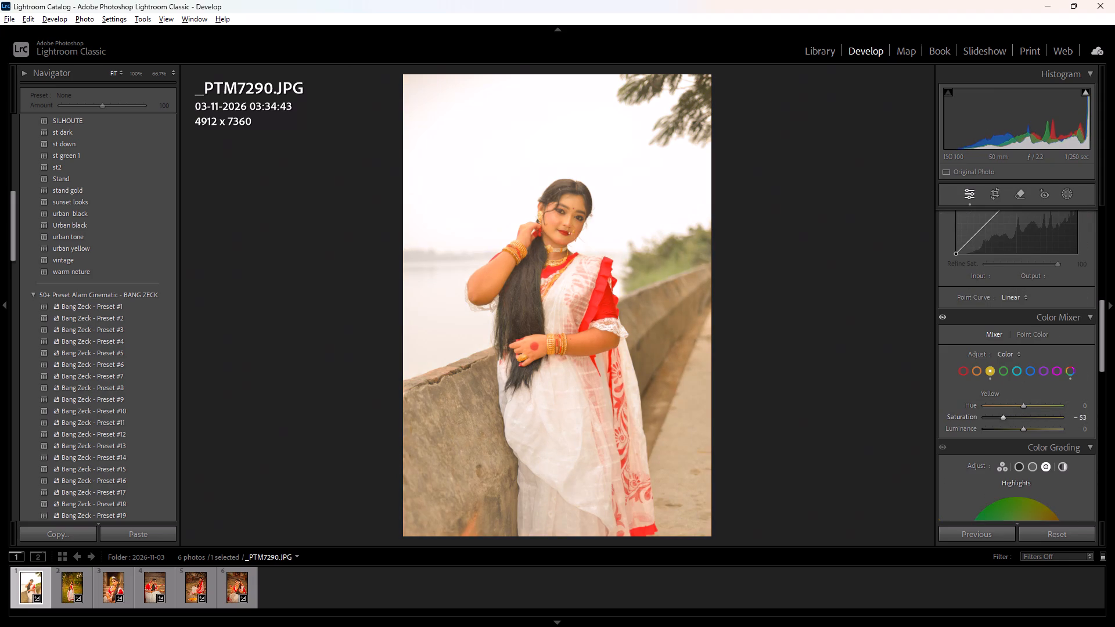
pyautogui.keyDown('alt'); pyautogui.moveTo(1047, 419); pyautogui.dragTo(1059, 419); pyautogui.keyUp('alt')
pyautogui.keyDown('alt'); pyautogui.moveTo(1086, 426); pyautogui.dragTo(1076, 426); pyautogui.keyUp('alt')
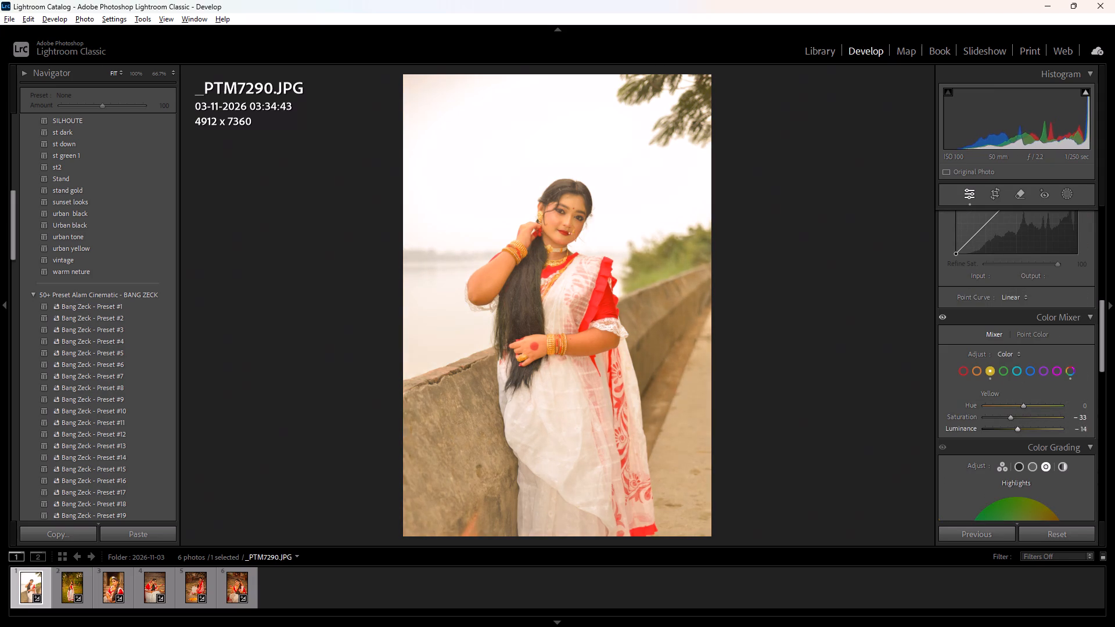
pyautogui.keyDown('alt'); pyautogui.moveTo(1076, 426); pyautogui.dragTo(1074, 426); pyautogui.keyUp('alt')
# Reshape the tone curve of _PTM7290.JPG with points at about 206/183 and 60/35 (input/output), a midpoint and a slightly lifted black point.
pyautogui.keyDown('alt'); pyautogui.scroll(2, 1070, 402); pyautogui.keyUp('alt')
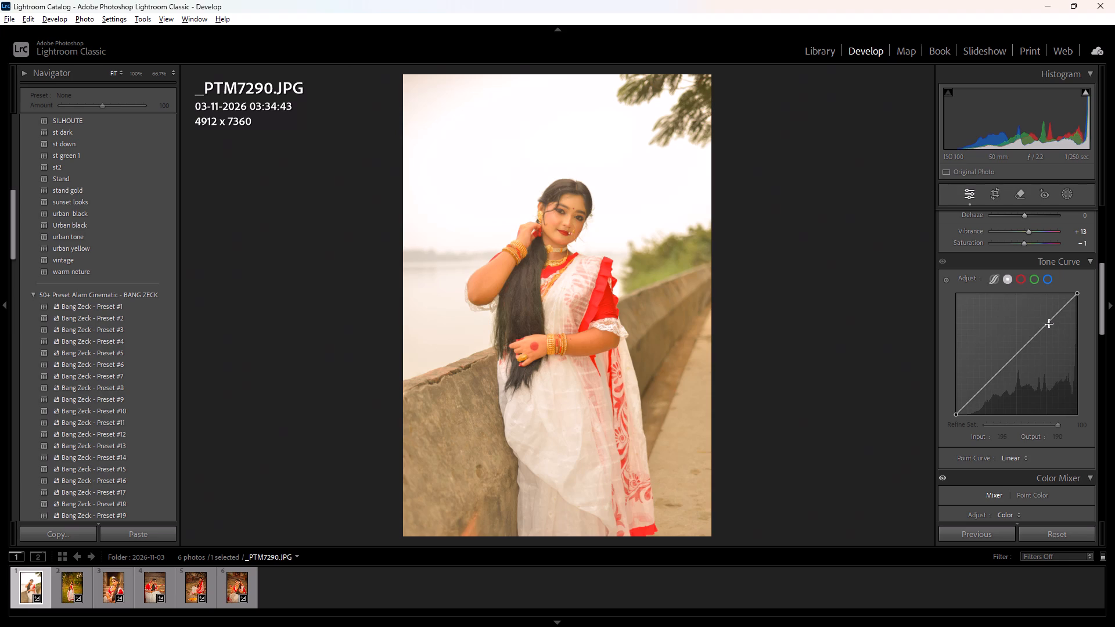
pyautogui.keyDown('alt'); pyautogui.click(1049, 324); pyautogui.keyUp('alt')
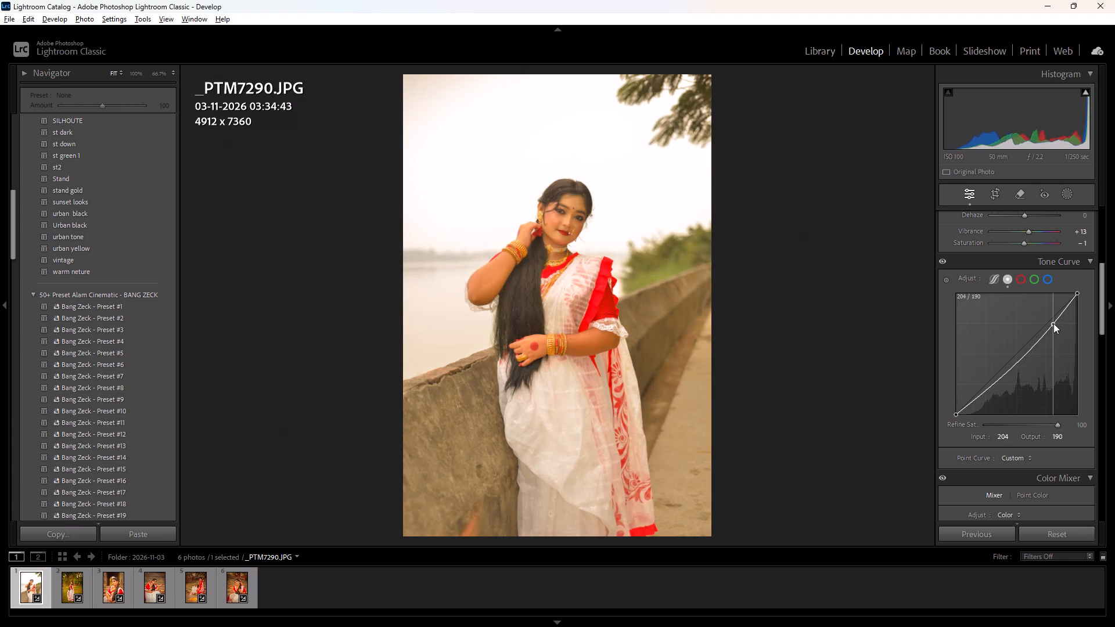
pyautogui.keyDown('alt'); pyautogui.click(1053, 329); pyautogui.keyUp('alt')
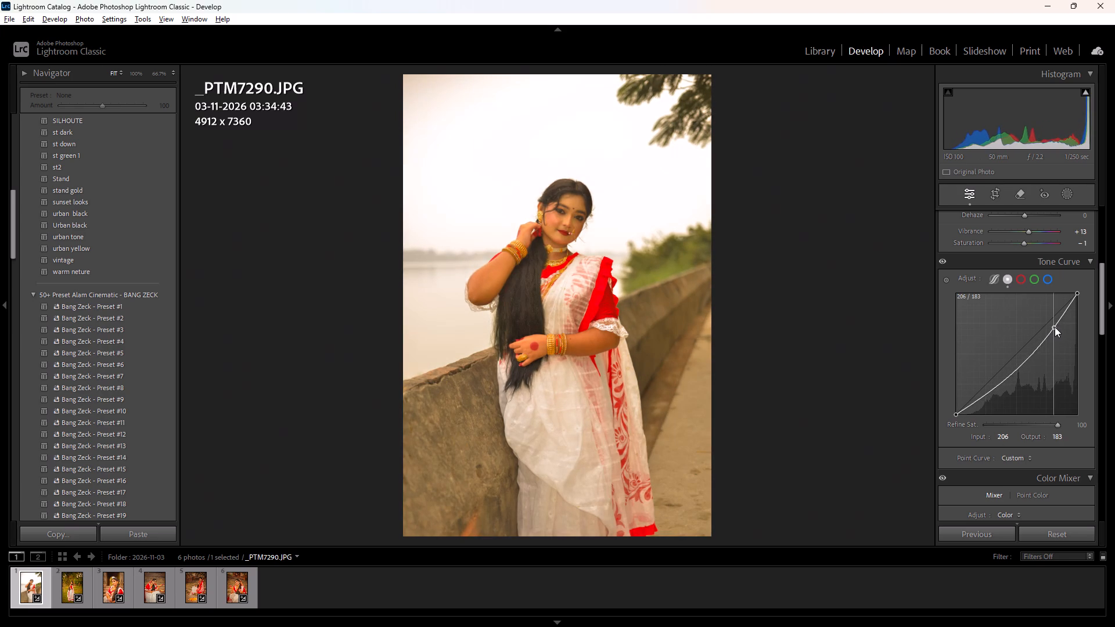
pyautogui.keyDown('alt'); pyautogui.moveTo(1027, 363); pyautogui.dragTo(1018, 355); pyautogui.keyUp('alt')
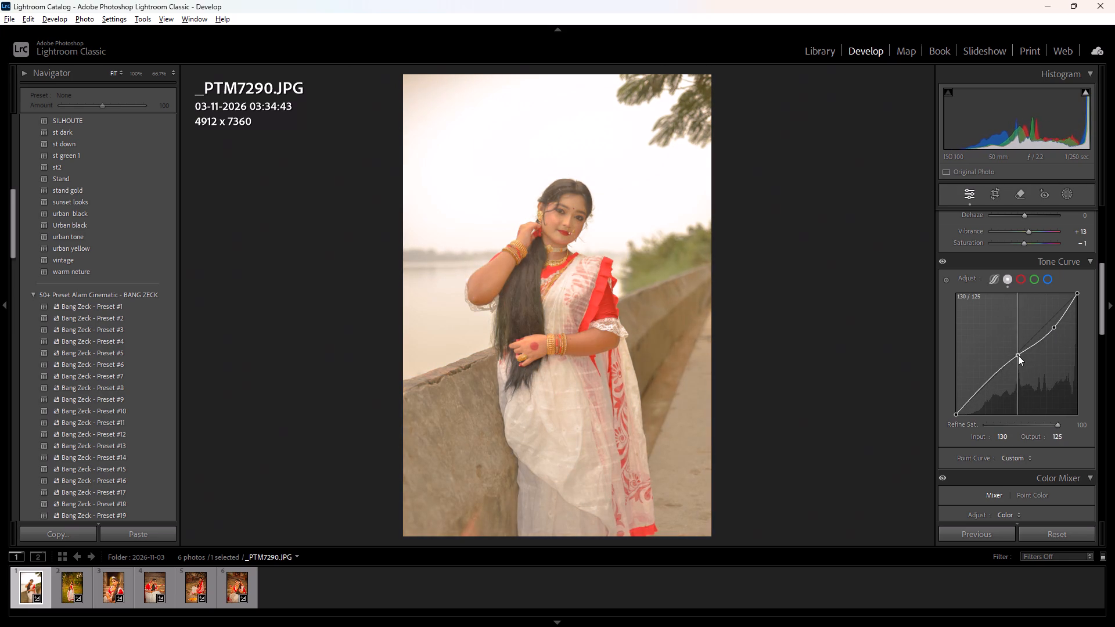
pyautogui.keyDown('alt'); pyautogui.moveTo(1018, 355); pyautogui.dragTo(1021, 355); pyautogui.keyUp('alt')
pyautogui.keyDown('alt'); pyautogui.click(1055, 330); pyautogui.keyUp('alt')
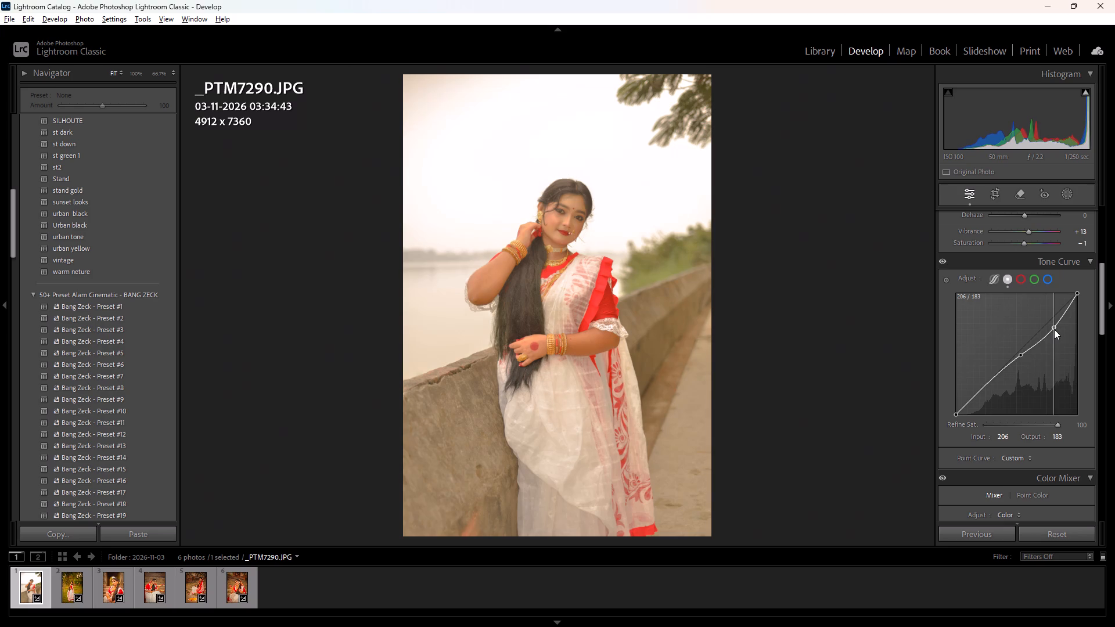
pyautogui.keyDown('alt'); pyautogui.moveTo(980, 394); pyautogui.dragTo(980, 393); pyautogui.keyUp('alt')
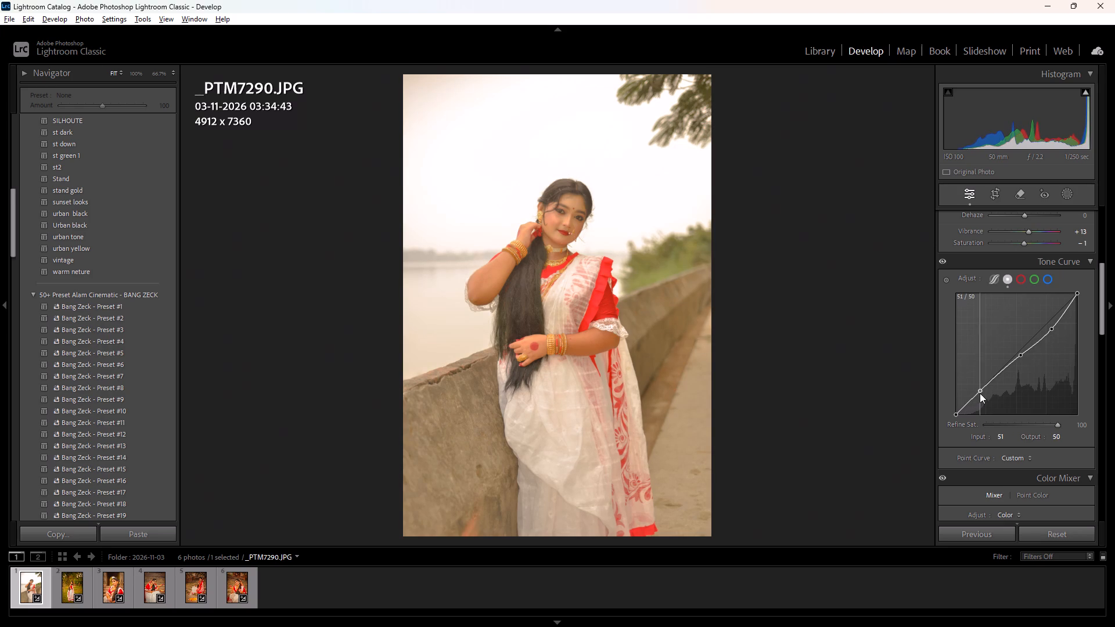
pyautogui.keyDown('alt'); pyautogui.moveTo(980, 393); pyautogui.dragTo(985, 397); pyautogui.keyUp('alt')
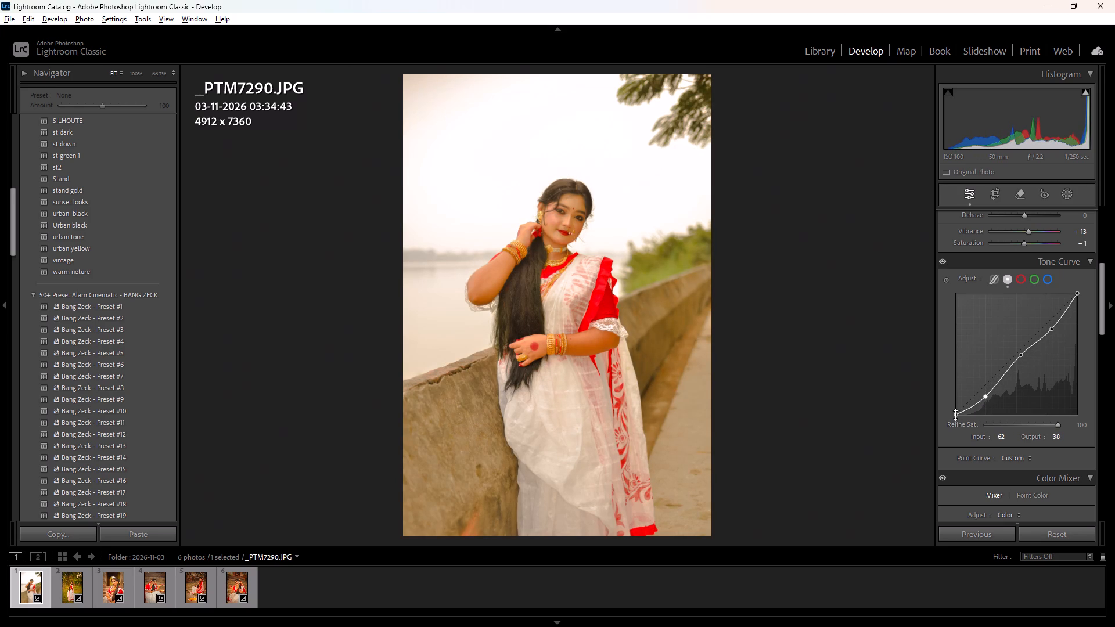
pyautogui.keyDown('alt'); pyautogui.moveTo(955, 415); pyautogui.dragTo(953, 409); pyautogui.keyUp('alt')
pyautogui.keyDown('alt'); pyautogui.click(985, 397); pyautogui.keyUp('alt')
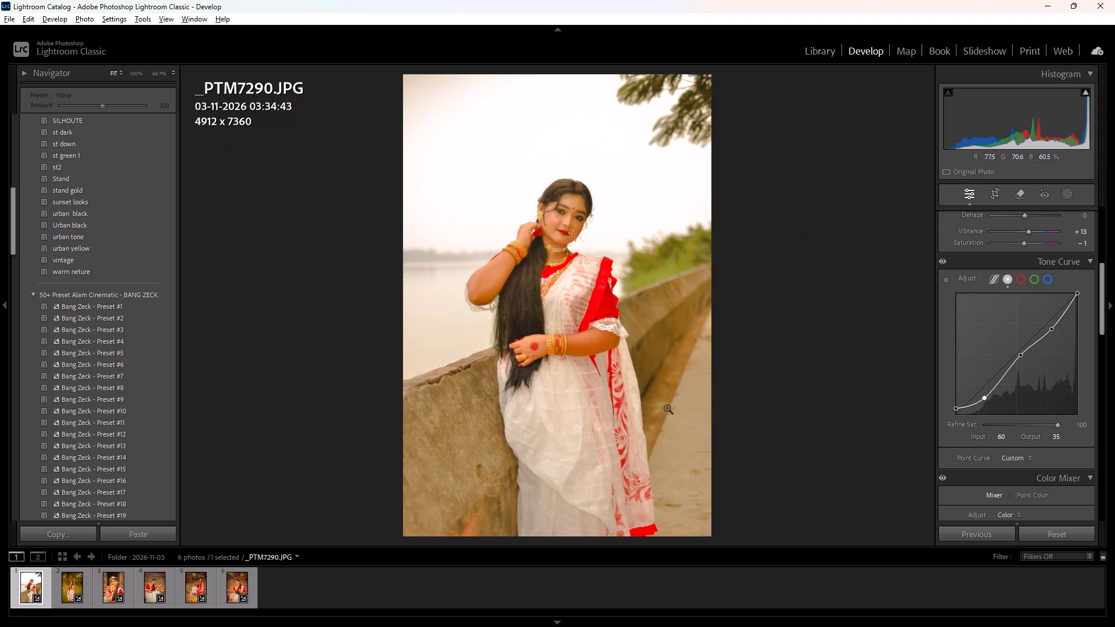
# Start an export of all six photos from the Library and create a destination folder named edit inside P:\purnima di.
pyautogui.keyDown('alt'); pyautogui.click(816, 51); pyautogui.keyUp('alt')
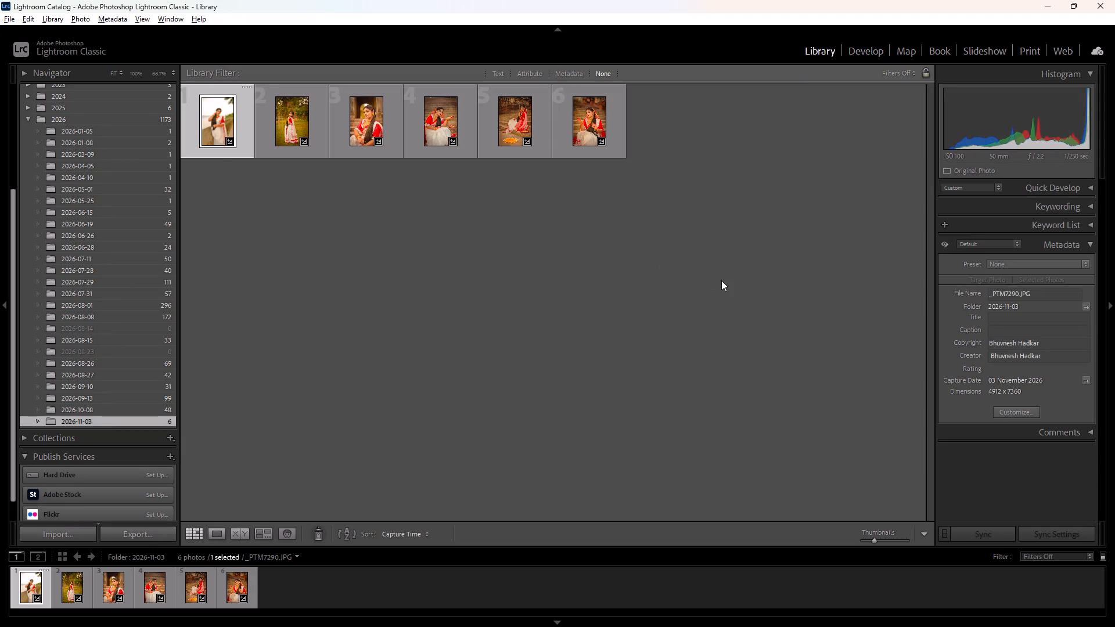
pyautogui.keyDown('alt'); pyautogui.moveTo(725, 280); pyautogui.dragTo(218, 146); pyautogui.keyUp('alt')
pyautogui.keyDown('alt'); pyautogui.click(578, 128); pyautogui.keyUp('alt')
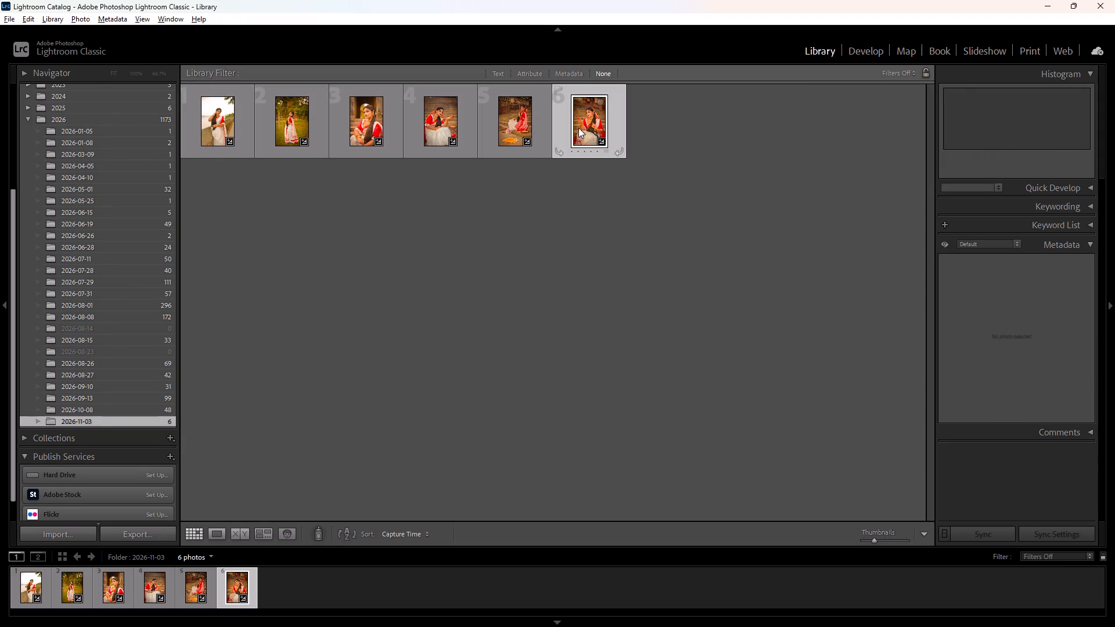
pyautogui.keyDown('shift'); pyautogui.click(217, 134); pyautogui.keyUp('shift')
pyautogui.hotkey('ctrl', 'shift', 'e')
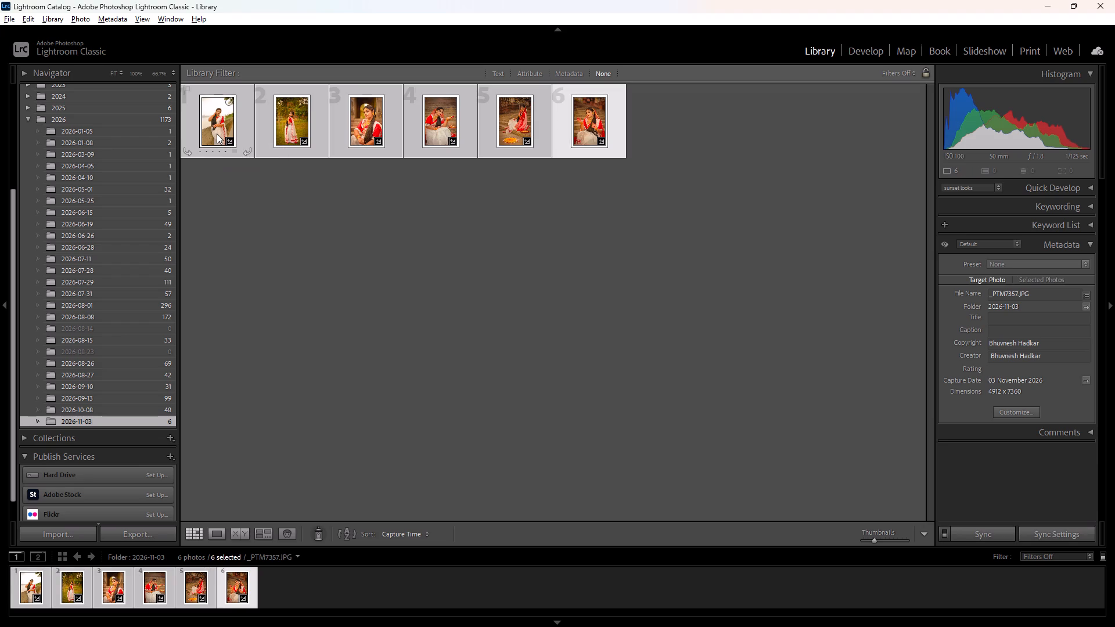
pyautogui.click(642, 381)
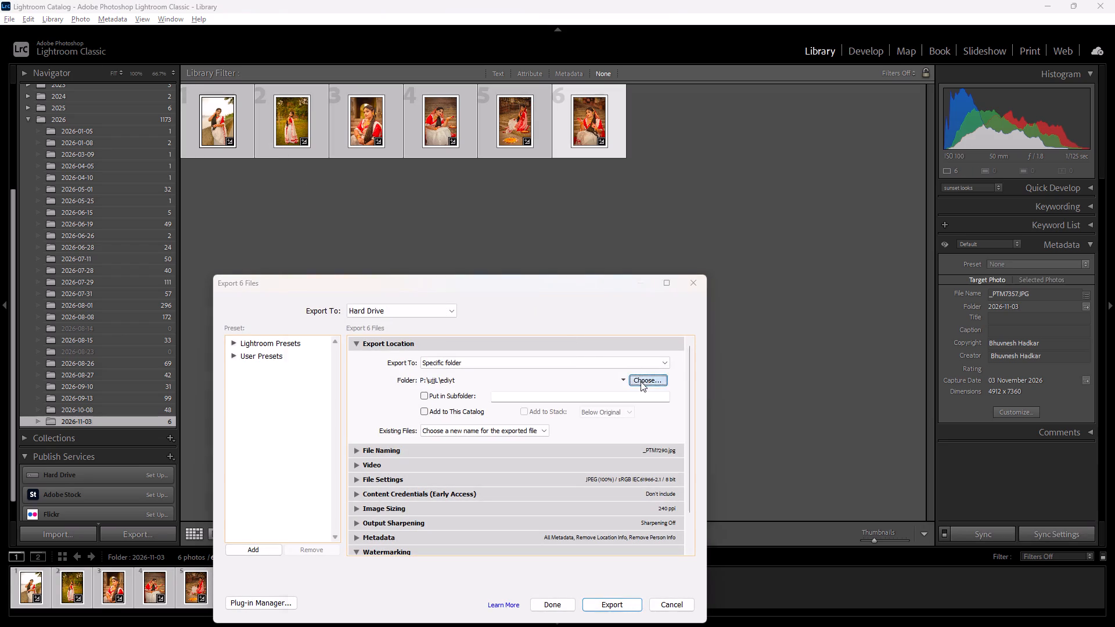
pyautogui.click(429, 232)
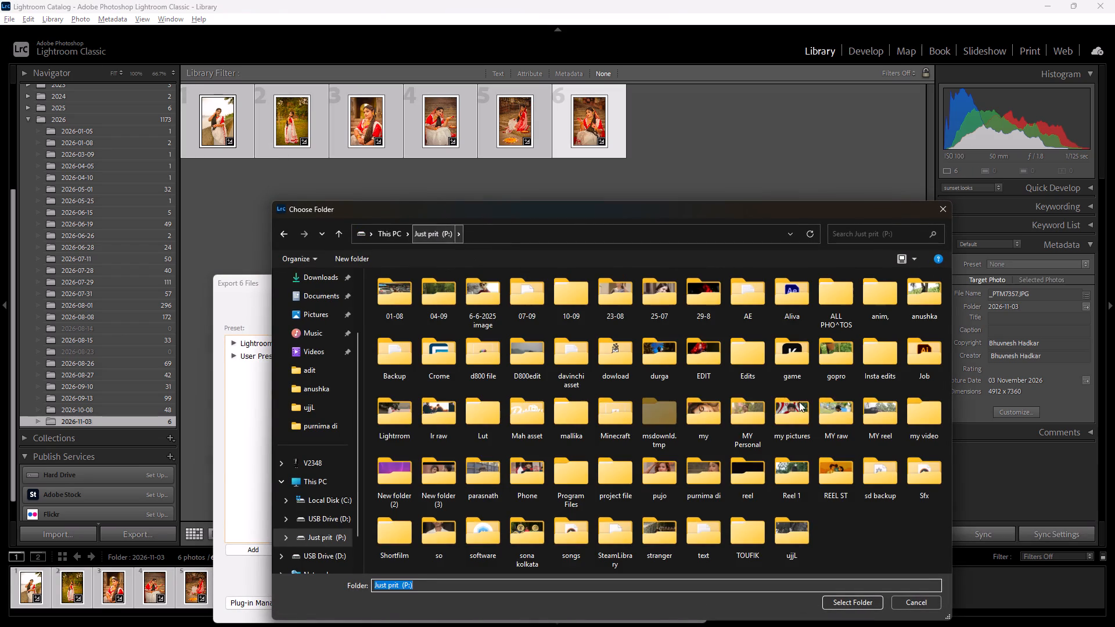
pyautogui.doubleClick(704, 470)
pyautogui.rightClick(494, 355)
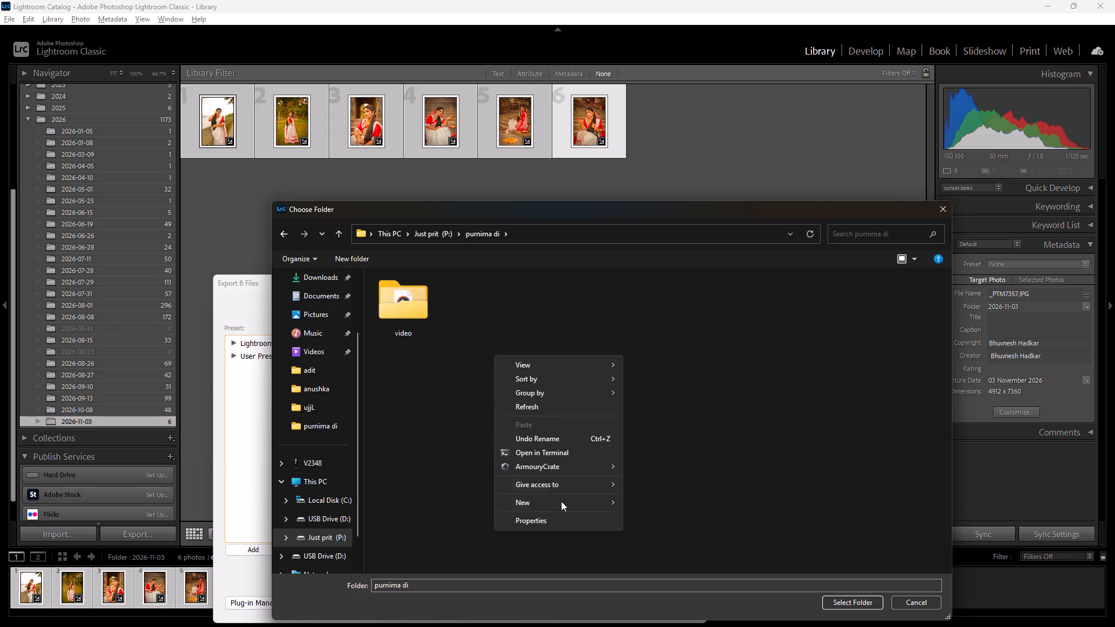
pyautogui.click(562, 502)
pyautogui.click(655, 503)
pyautogui.write('edit')
# Choose P:\purnima di\edit as the export folder and export the six photos.
pyautogui.doubleClick(464, 318)
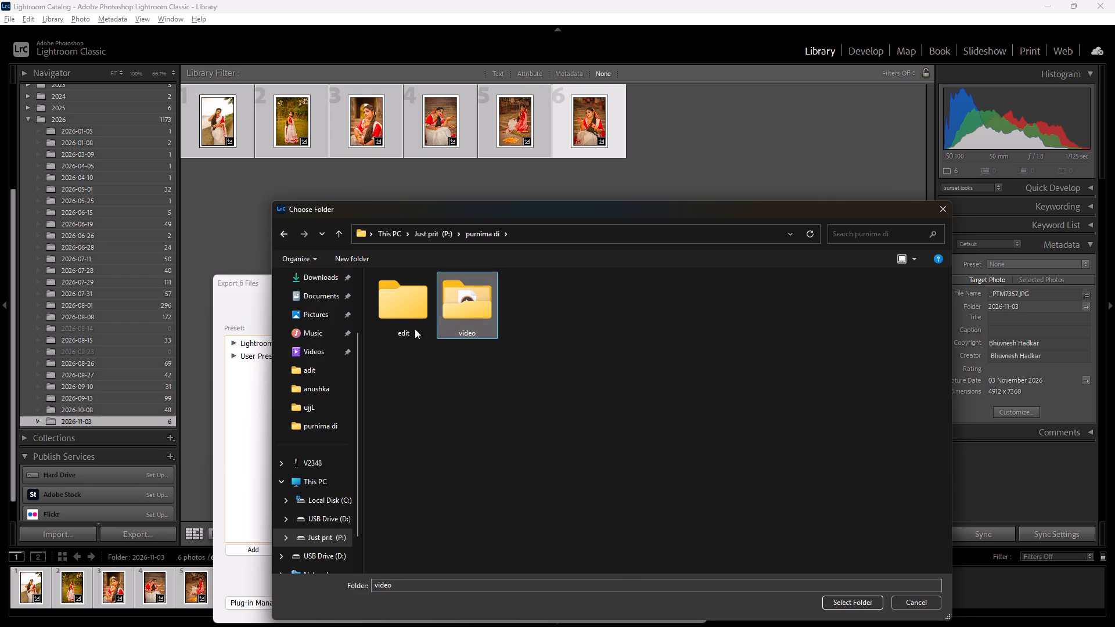
pyautogui.doubleClick(389, 311)
pyautogui.click(843, 610)
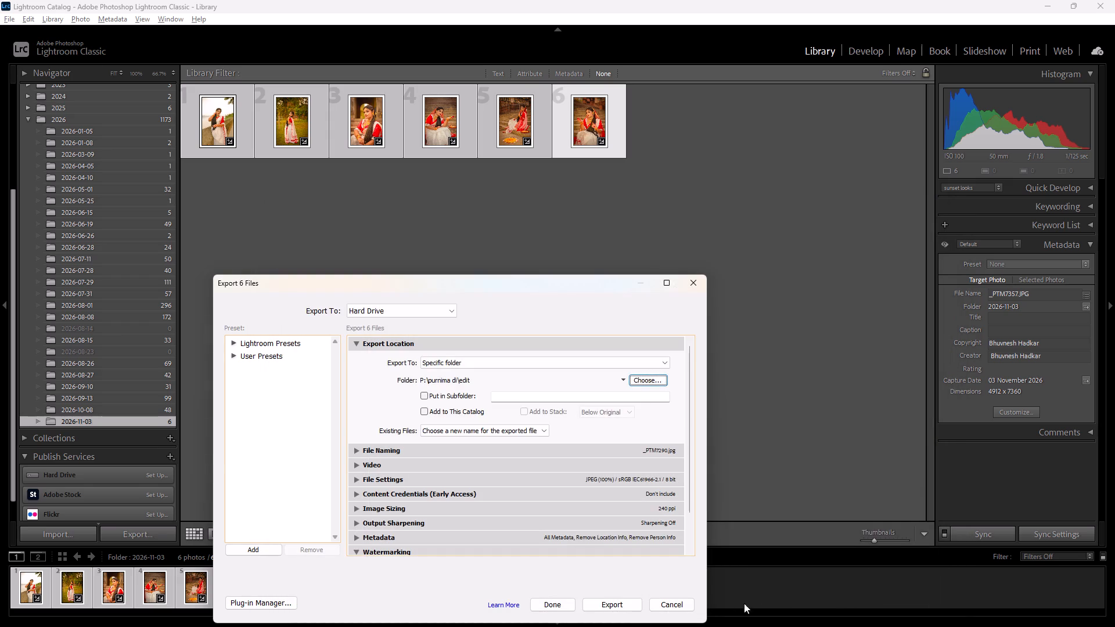
pyautogui.click(614, 607)
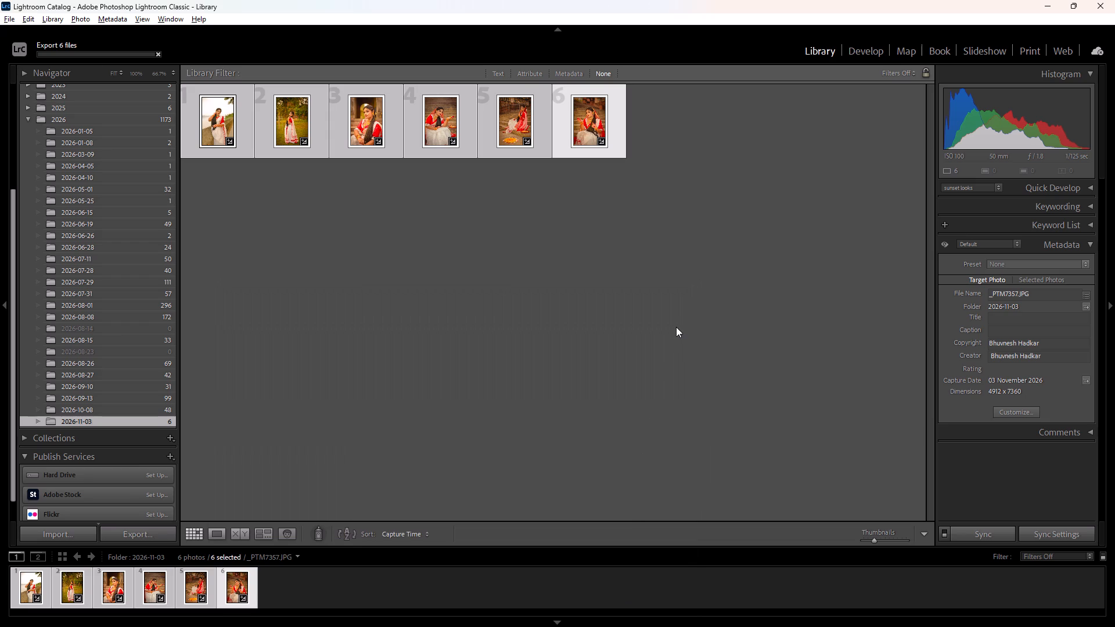
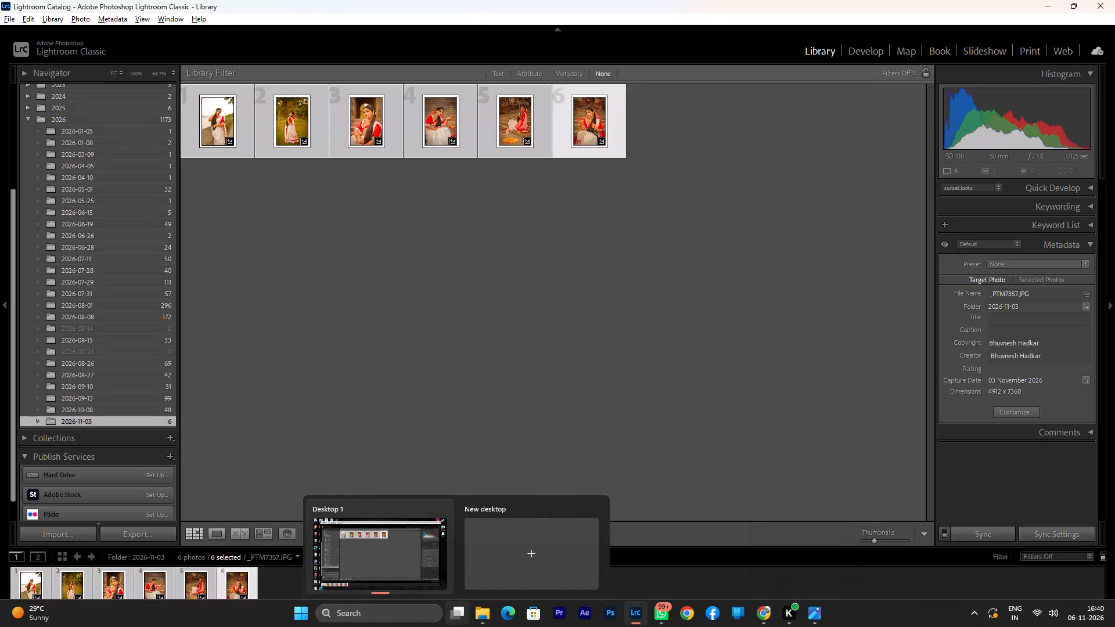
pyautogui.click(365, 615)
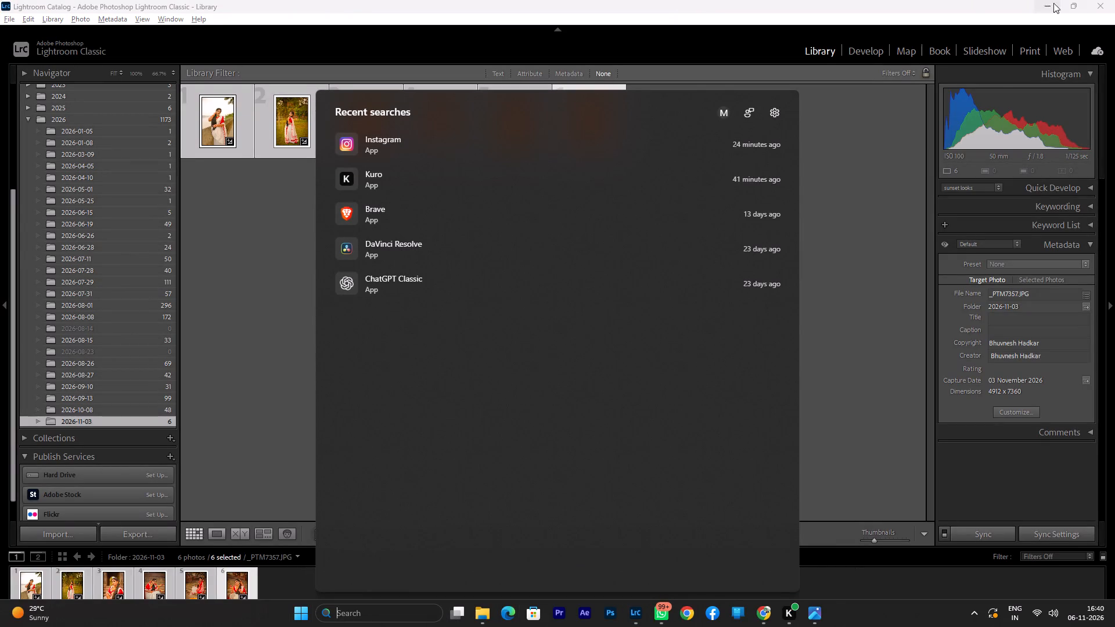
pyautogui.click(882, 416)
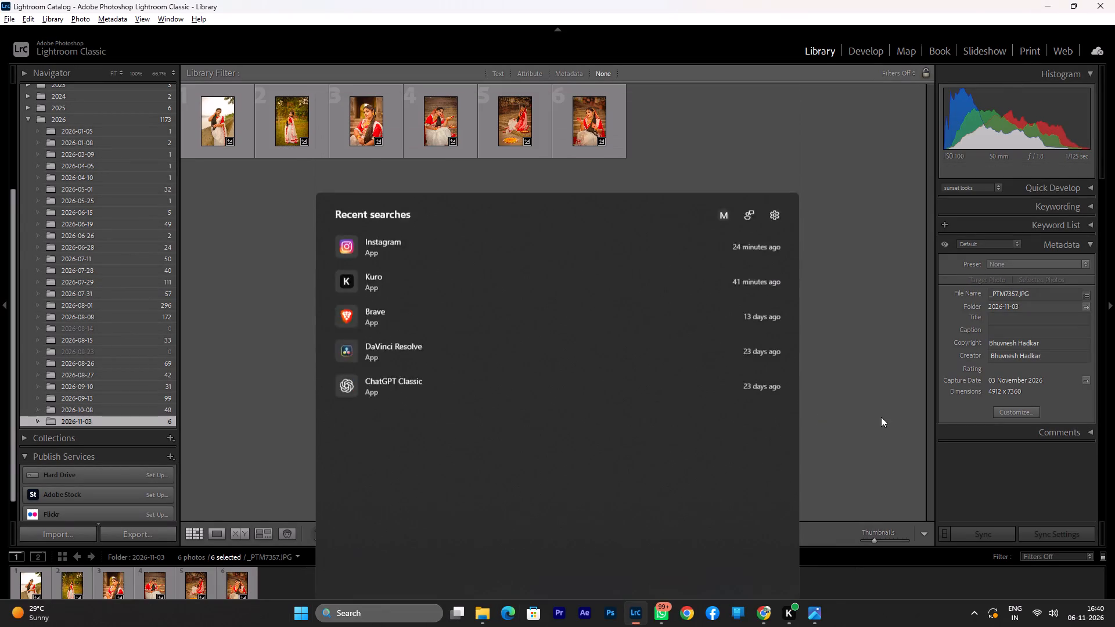